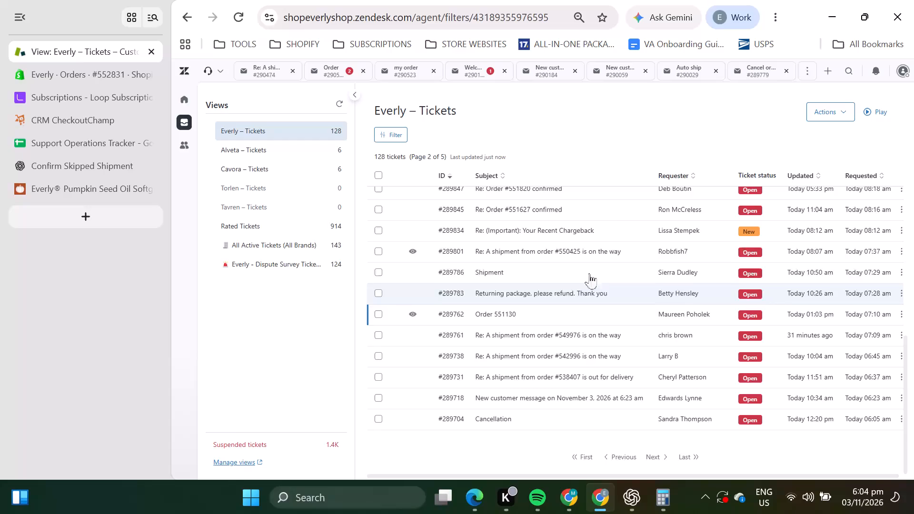
Open dispute survey ticket #290578 from the Everly - Dispute Survey Tickets view.
left_click(279, 267)
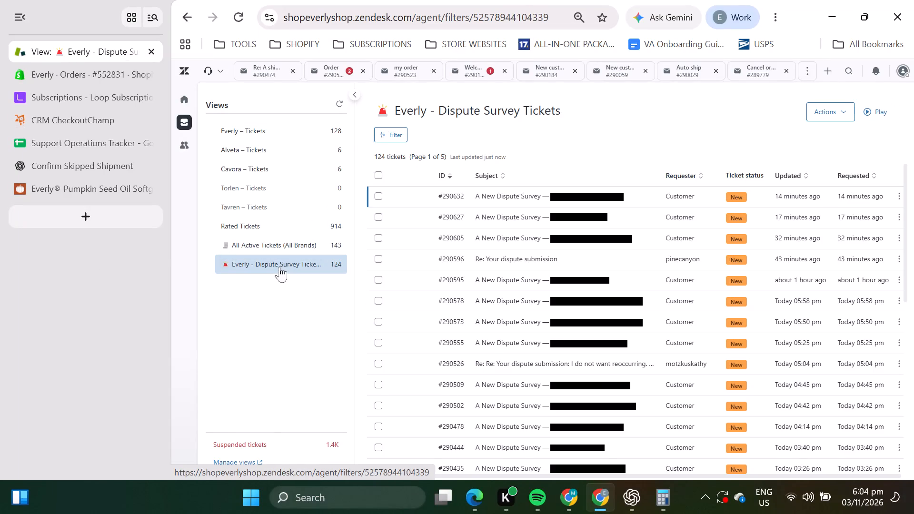
left_click(513, 299)
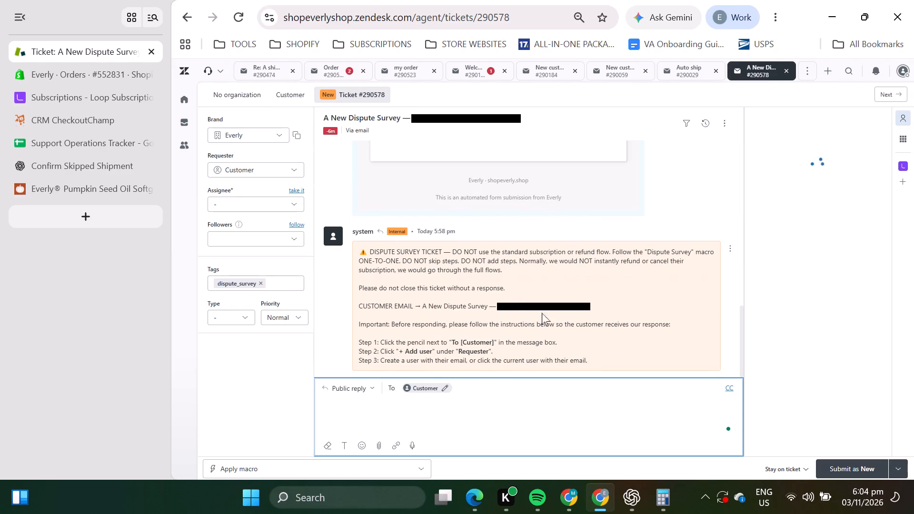
Copy the customer's e-mail address from the internal note and enter it as the ticket's requester.
left_click_drag(594, 308, 497, 307)
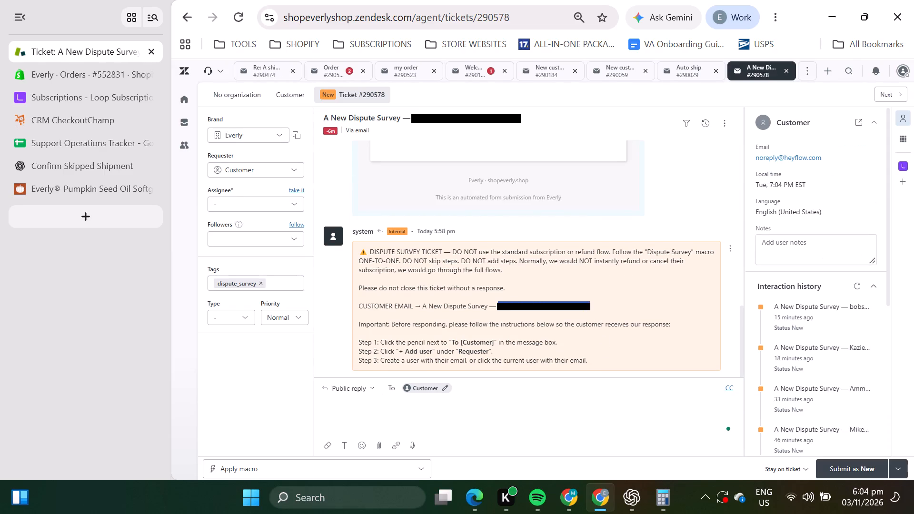
left_click_drag(497, 307, 497, 306)
right_click(514, 309)
left_click(556, 143)
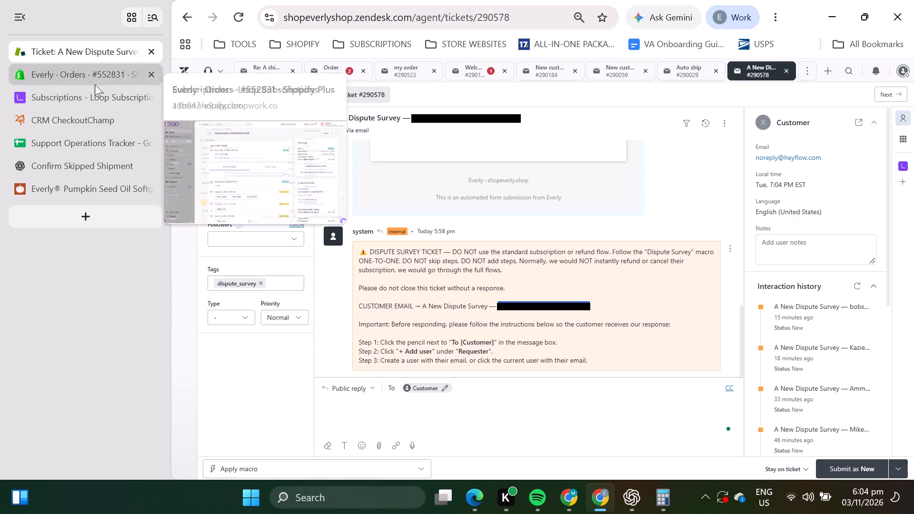
left_click(241, 171)
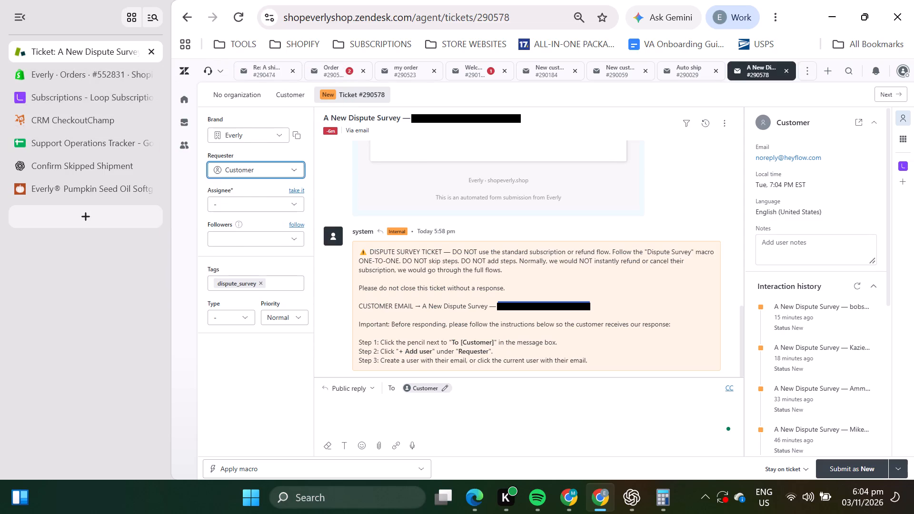
right_click(241, 170)
left_click(291, 316)
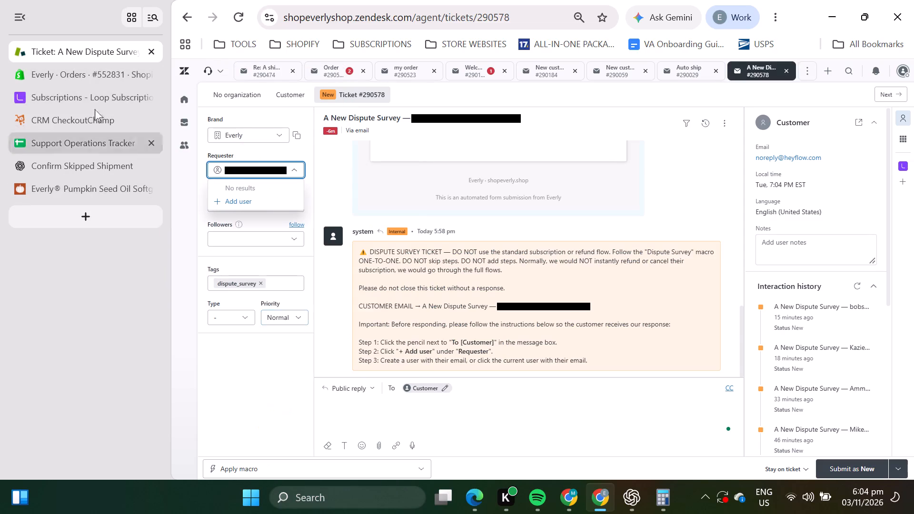
left_click(77, 79)
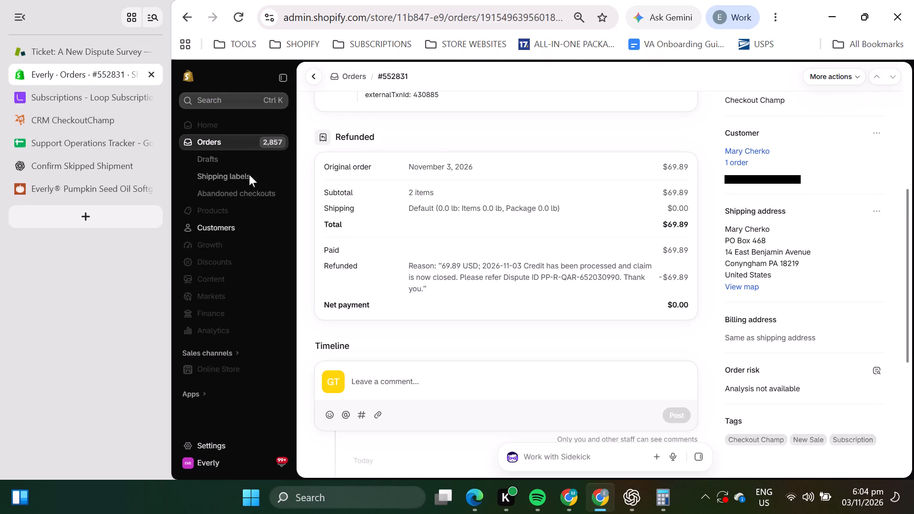
left_click(208, 99)
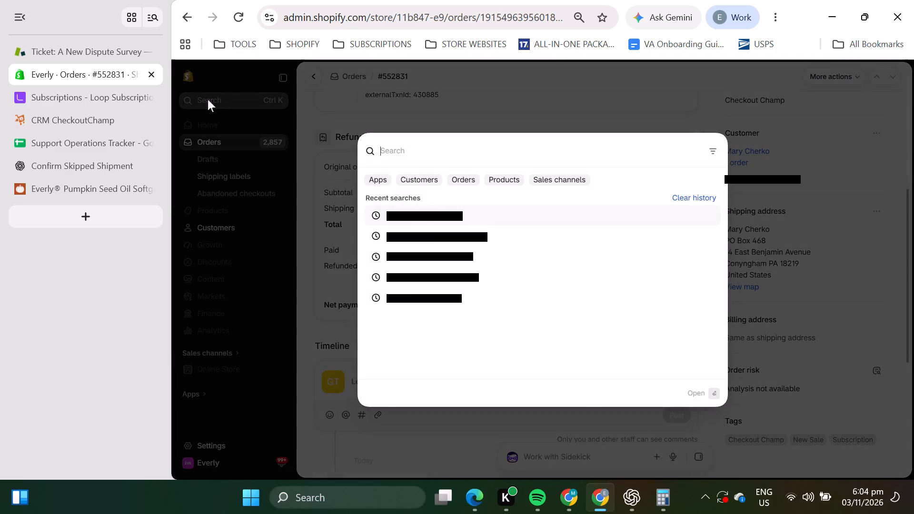
right_click(411, 149)
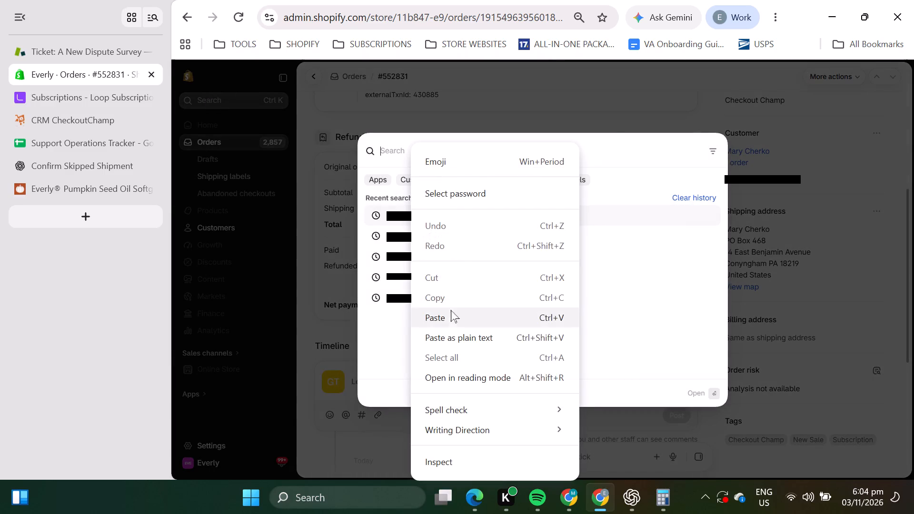
left_click(451, 311)
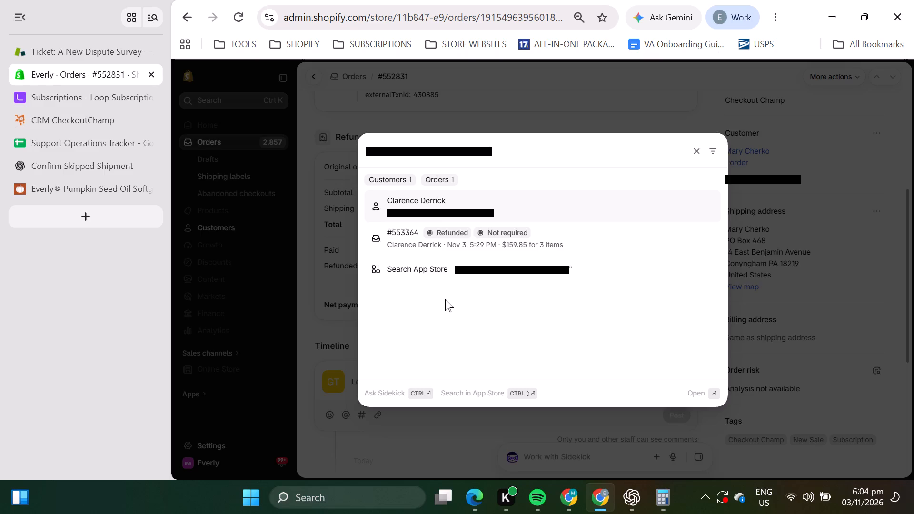
left_click(422, 236)
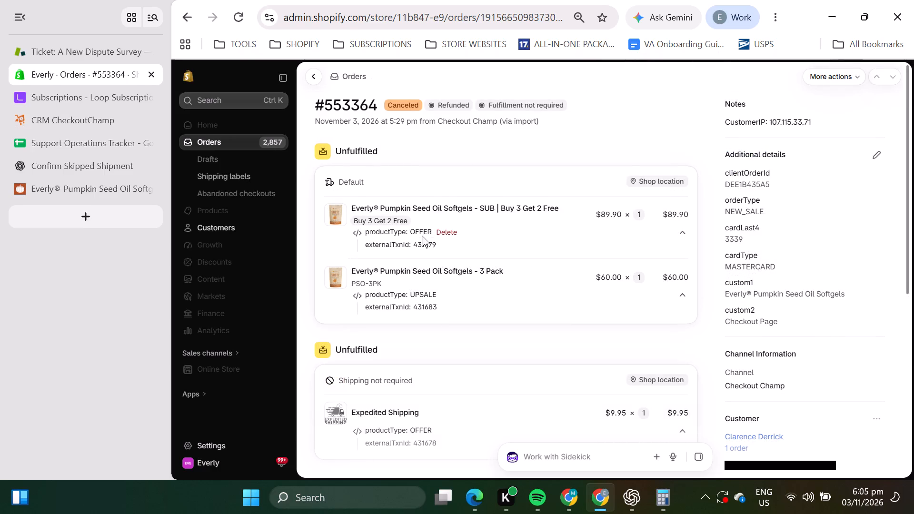
scroll(422, 235, "down", 4)
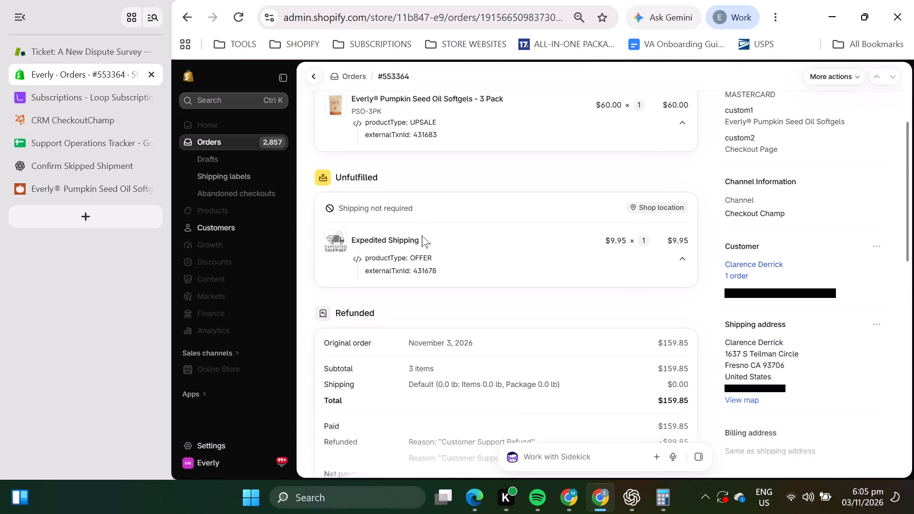
scroll(422, 235, "up", 5)
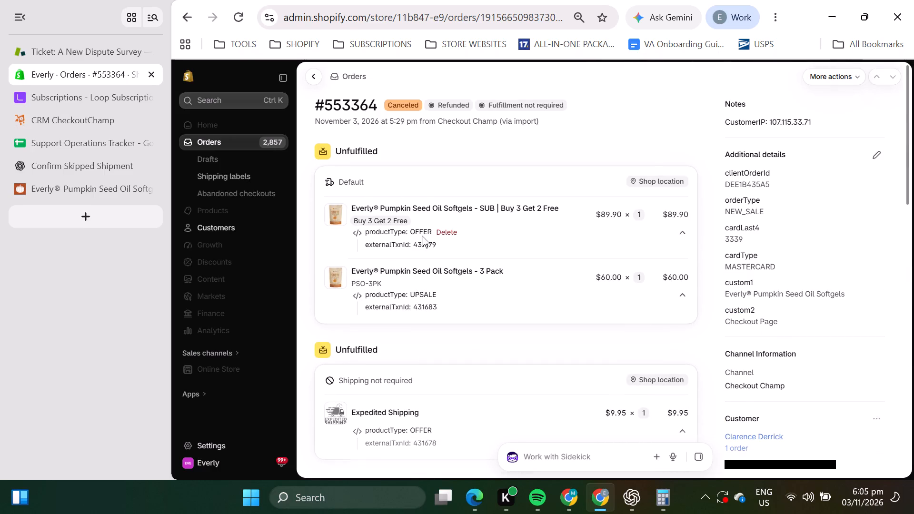
left_click(81, 59)
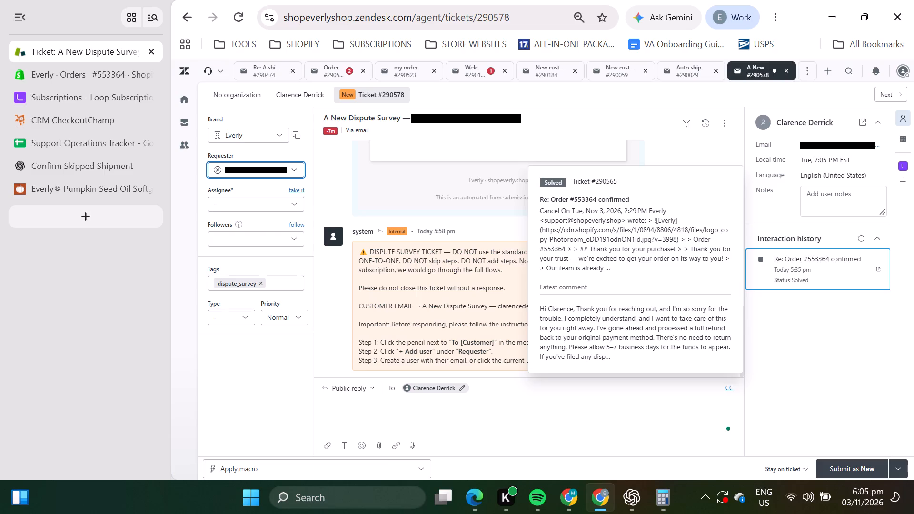
left_click(827, 273)
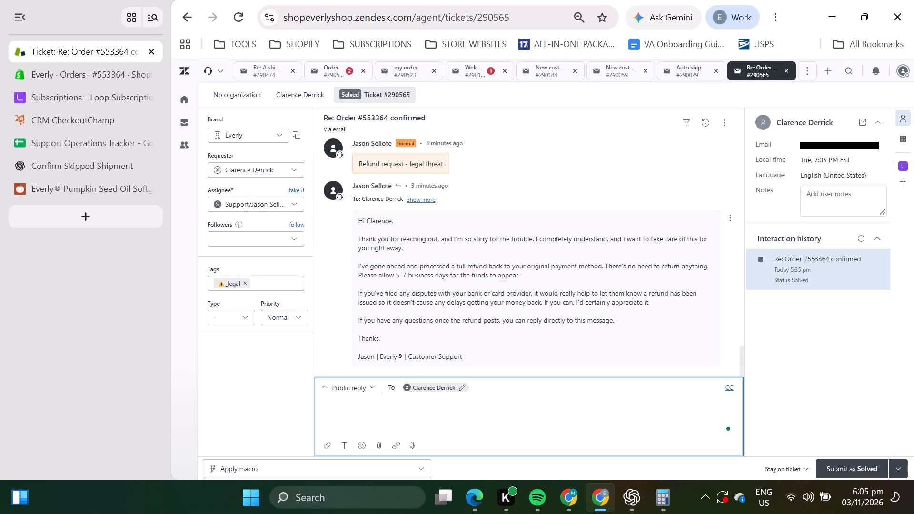
scroll(501, 302, "up", 3)
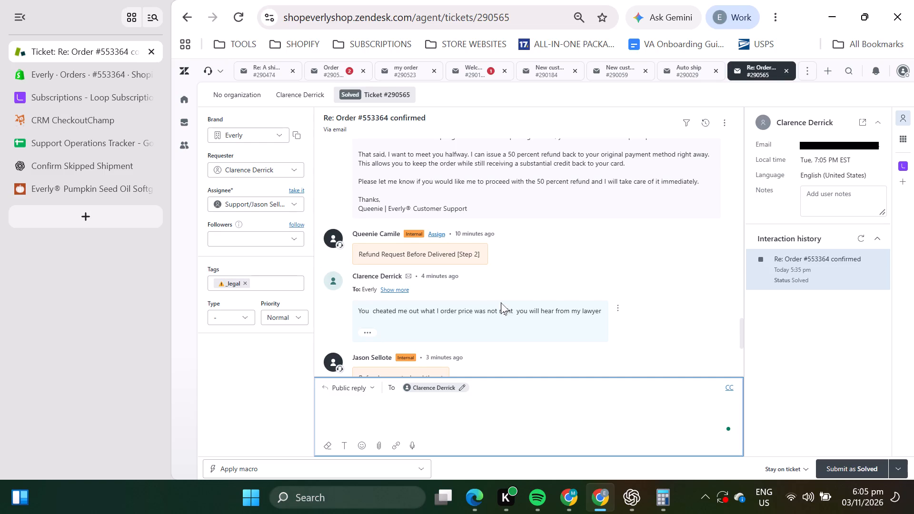
scroll(501, 302, "down", 2)
scroll(501, 302, "up", 3)
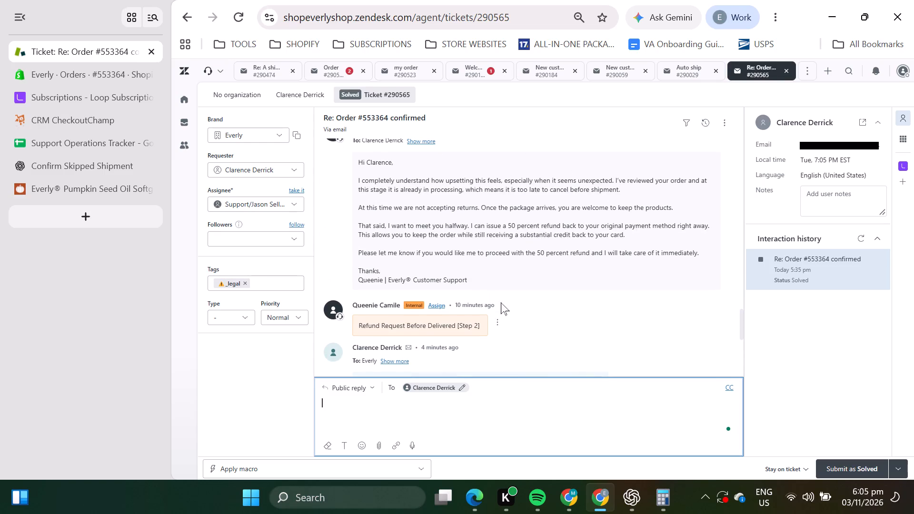
scroll(501, 302, "up", 8)
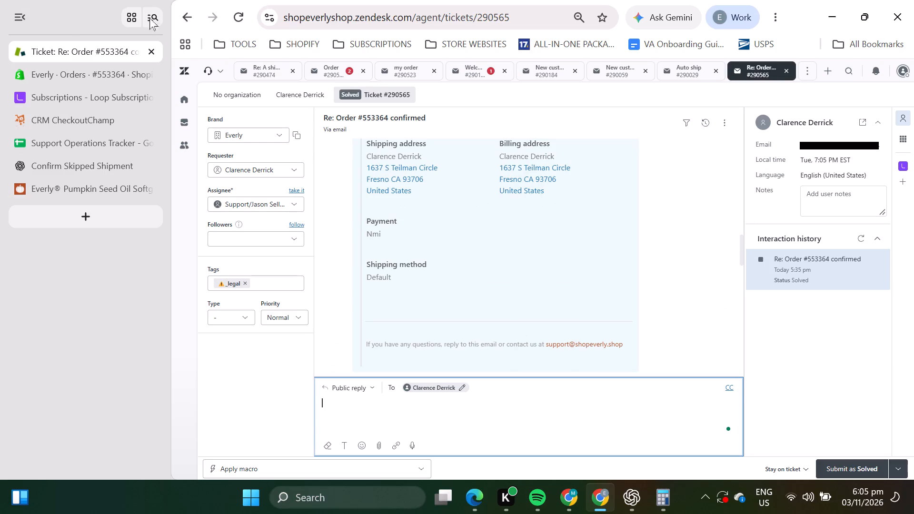
left_click(193, 19)
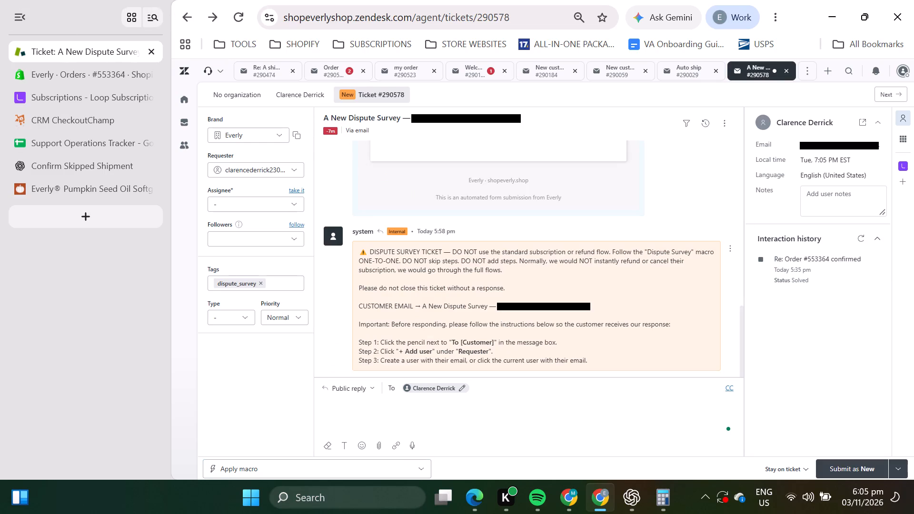
left_click(102, 72)
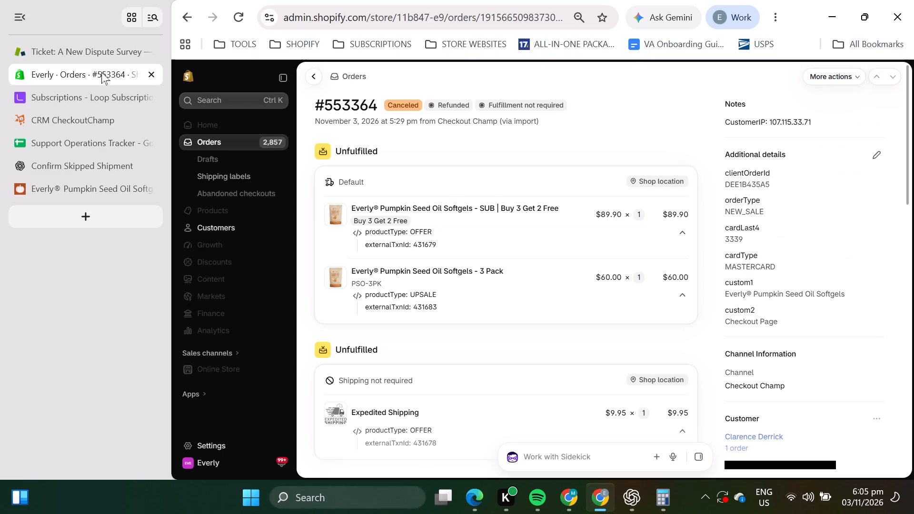
left_click(80, 54)
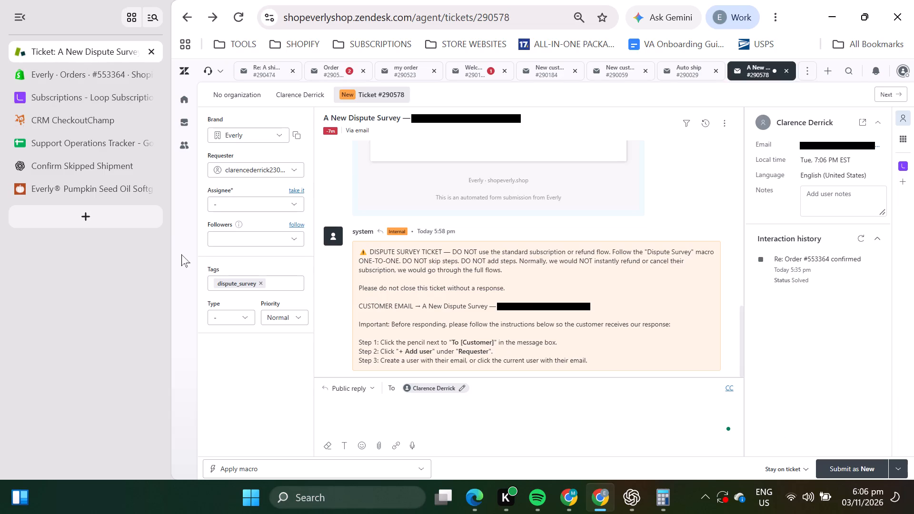
left_click(80, 82)
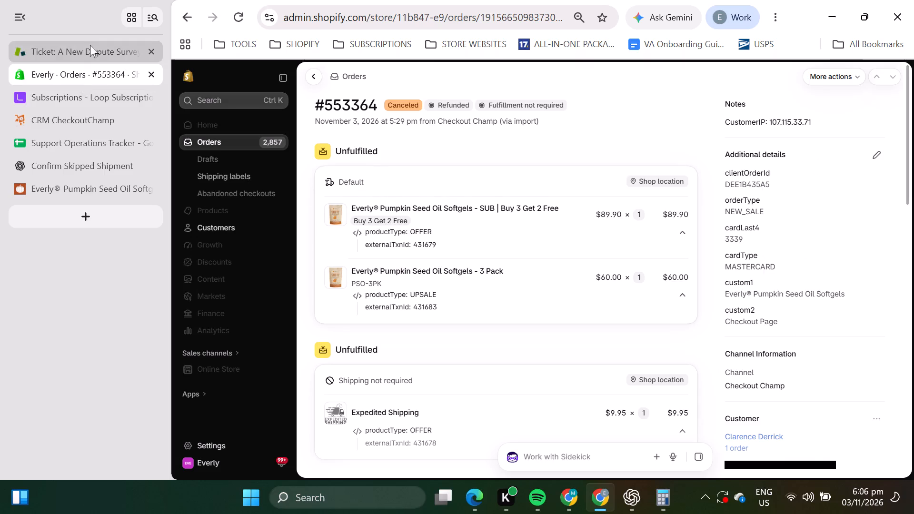
left_click(85, 47)
scroll(546, 292, "down", 6)
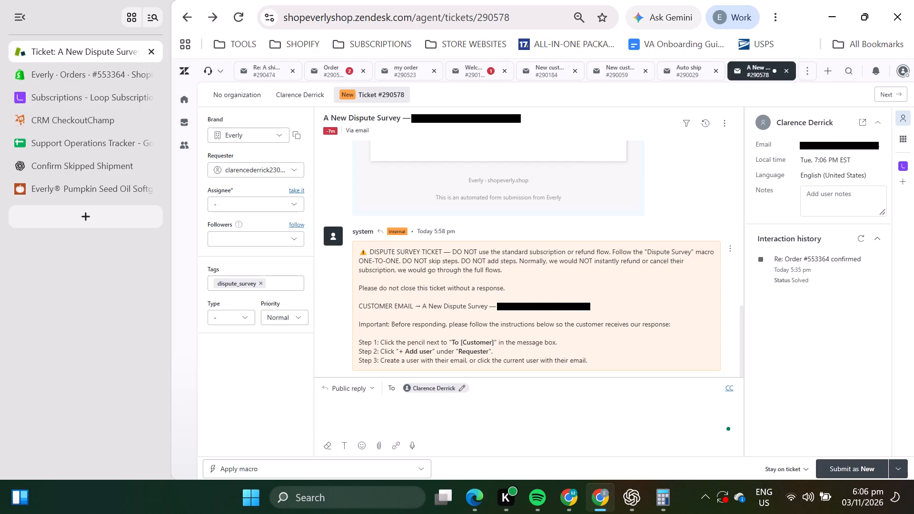
Apply the "Dispute Survey - Pumpkin Seed Oil [Step 1 - Ask Why]" macro to the ticket.
left_click(421, 466)
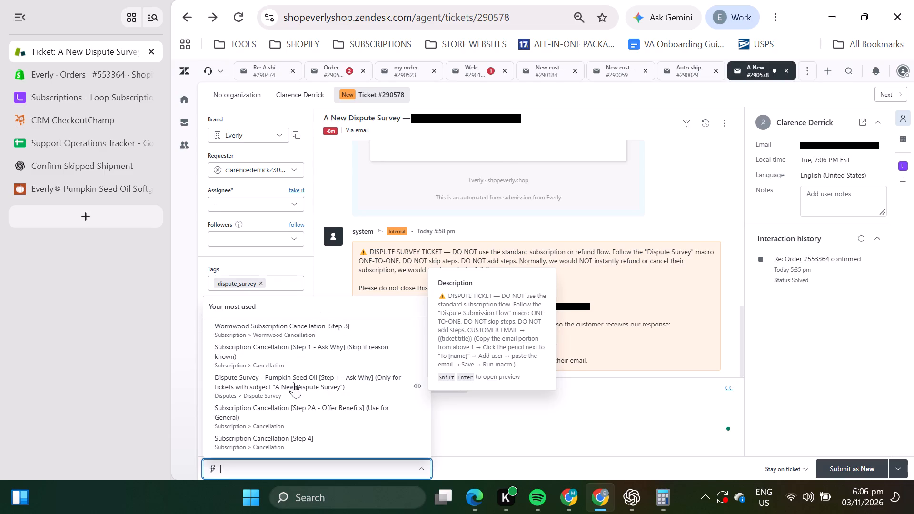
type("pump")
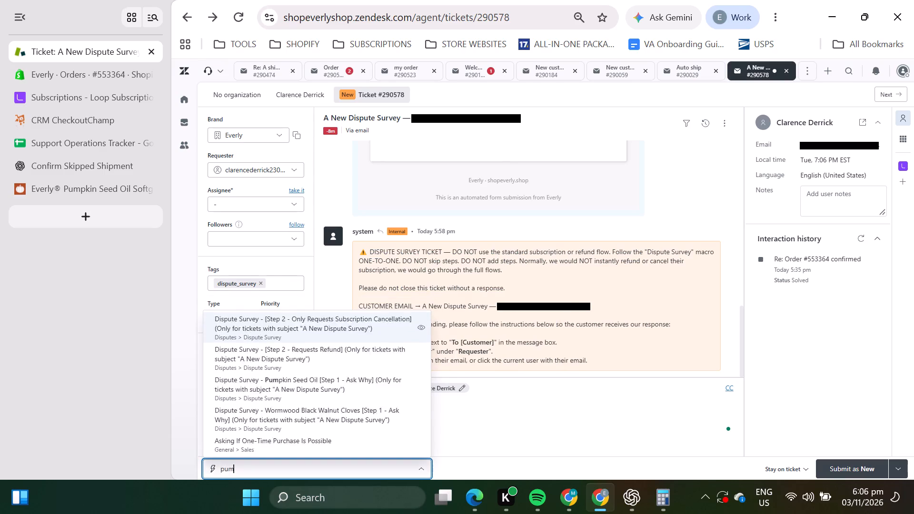
left_click(268, 445)
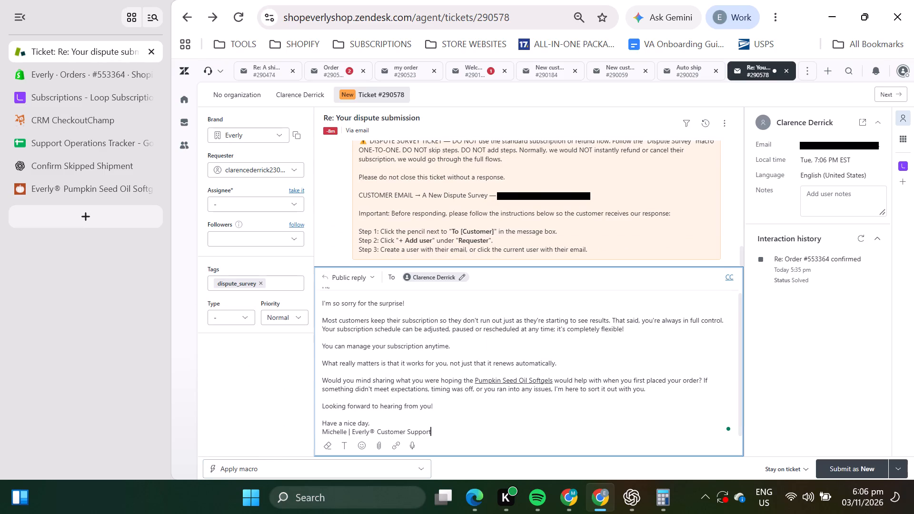
Personalise the reply's greeting by adding the customer's first name, Clarence, after "Hi".
scroll(352, 315, "up", 3)
left_click(350, 288)
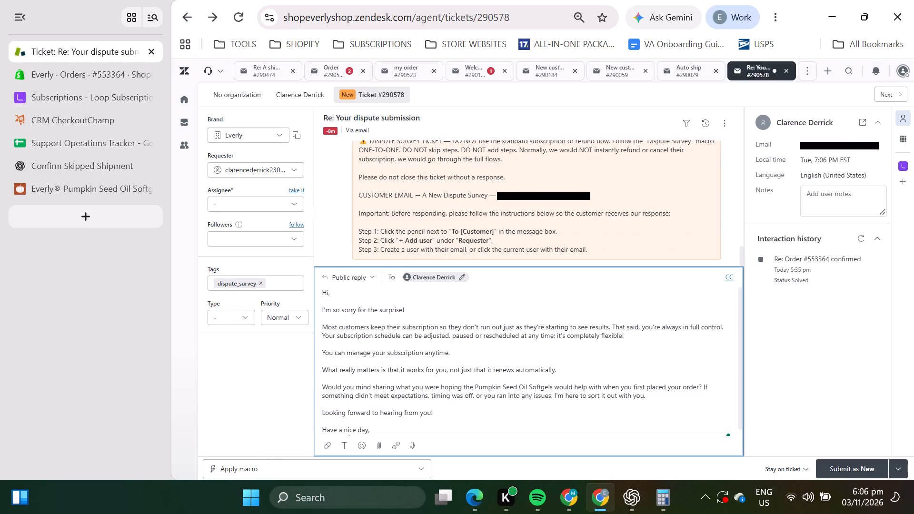
key("Left")
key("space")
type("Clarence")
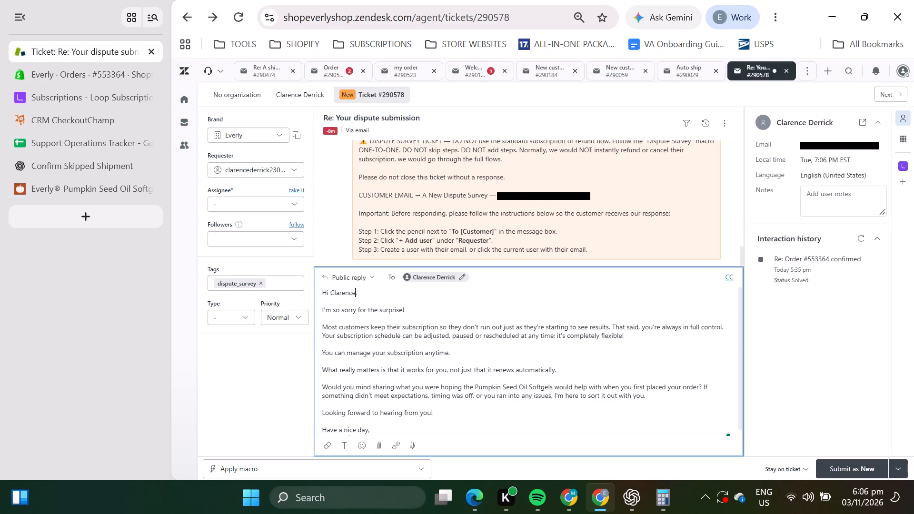
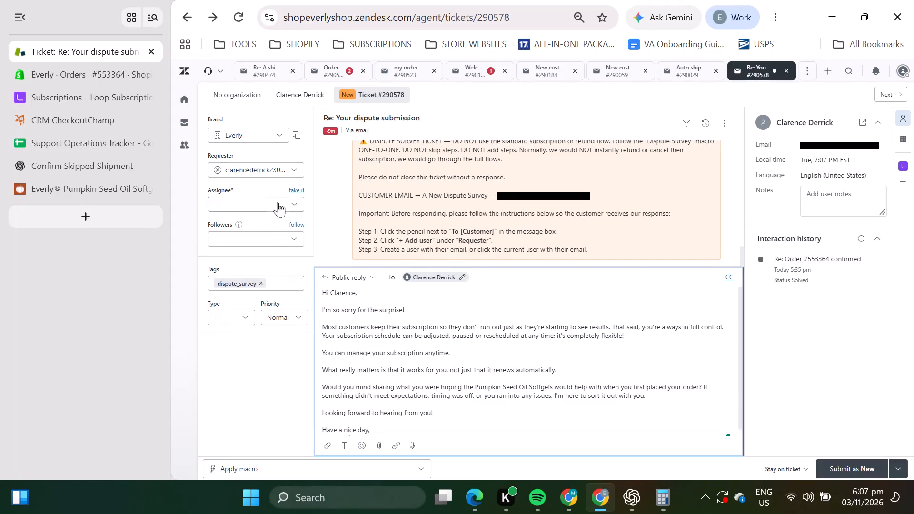
double_click(297, 187)
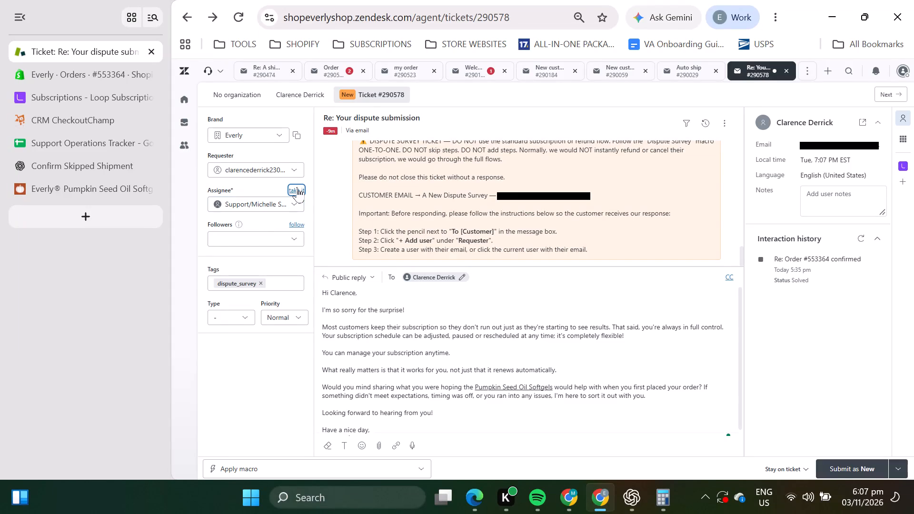
left_click(901, 467)
scroll(467, 375, "down", 4)
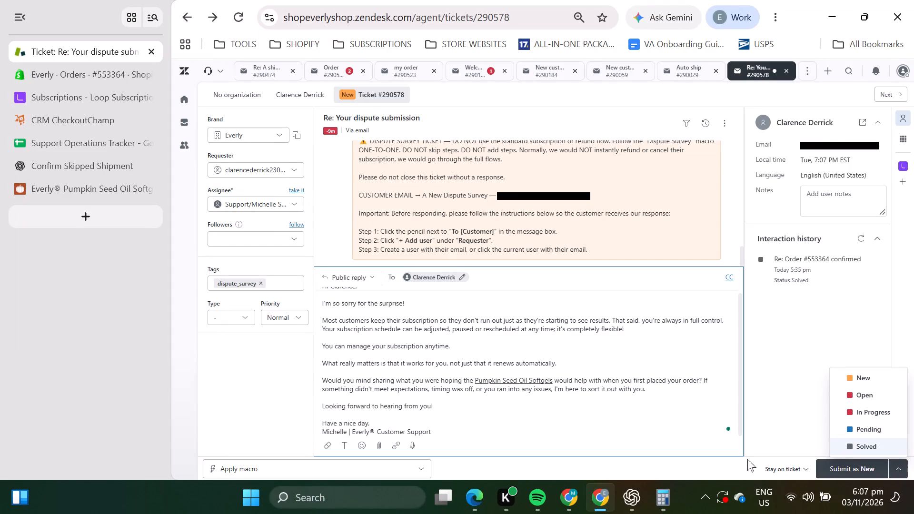
left_click(864, 447)
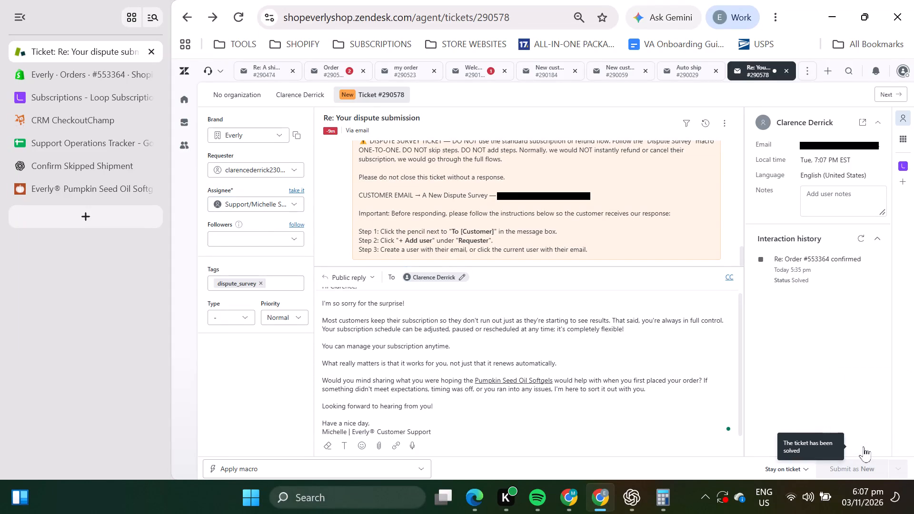
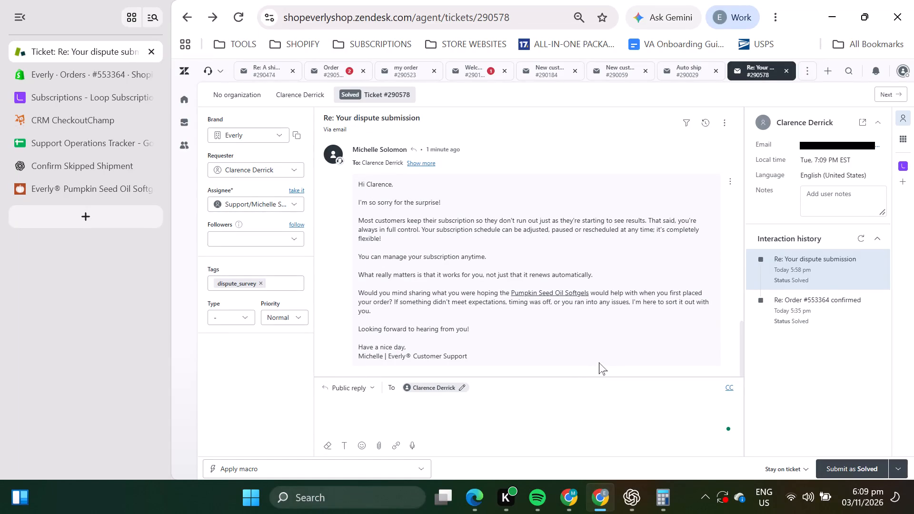
Open dispute survey ticket #290632 from the Everly - Dispute Survey Tickets view.
left_click(190, 122)
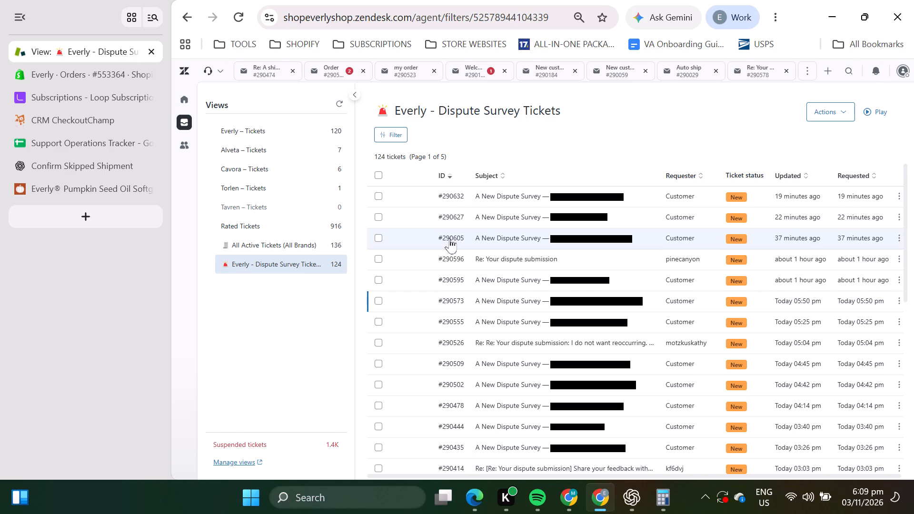
left_click(522, 200)
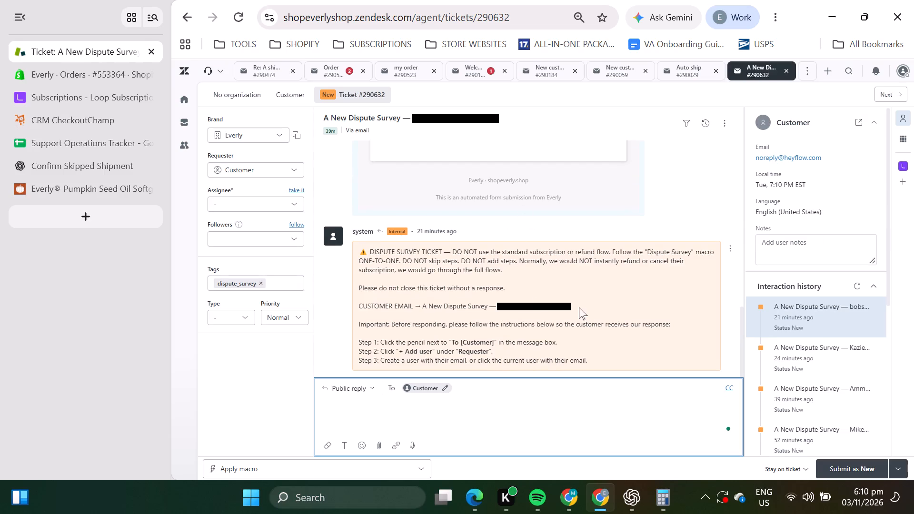
Copy the customer's e-mail address from the internal note and enter it in the ticket's Requester field.
left_click_drag(573, 307, 573, 307)
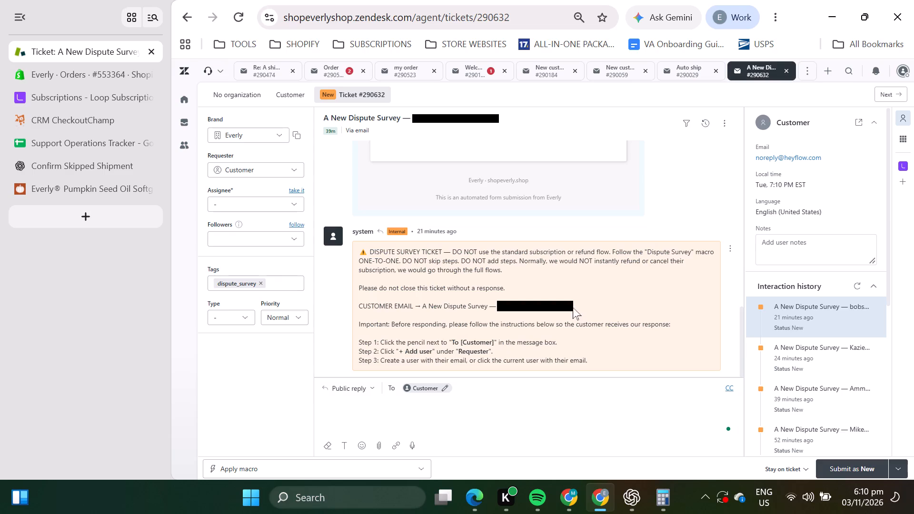
left_click_drag(573, 307, 497, 306)
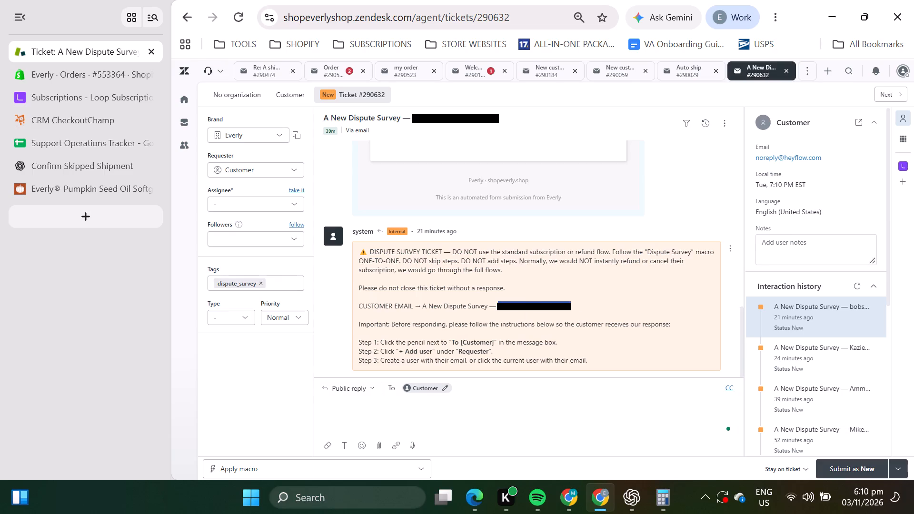
right_click(506, 304)
left_click(561, 132)
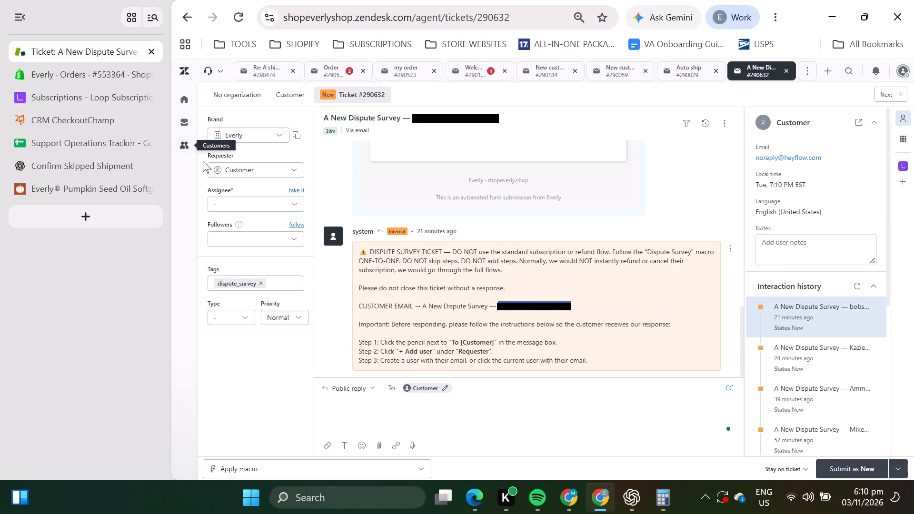
left_click(234, 168)
right_click(234, 168)
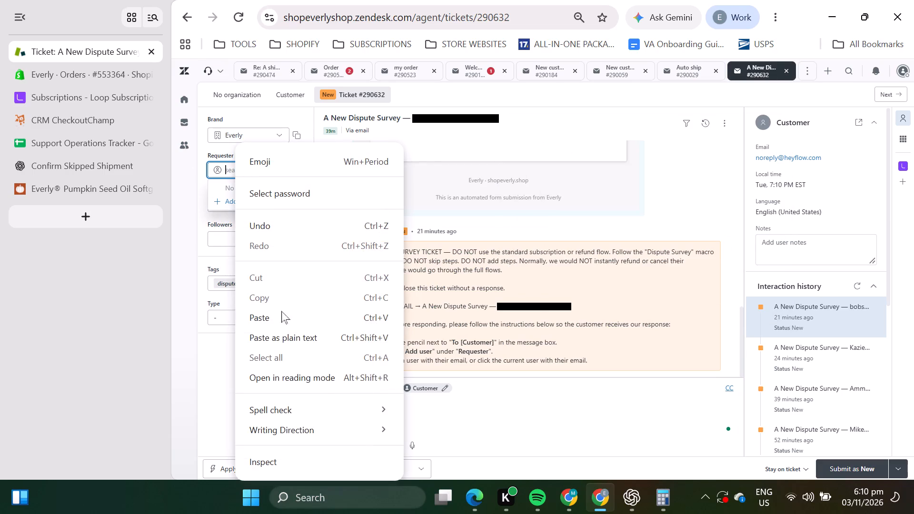
left_click(273, 320)
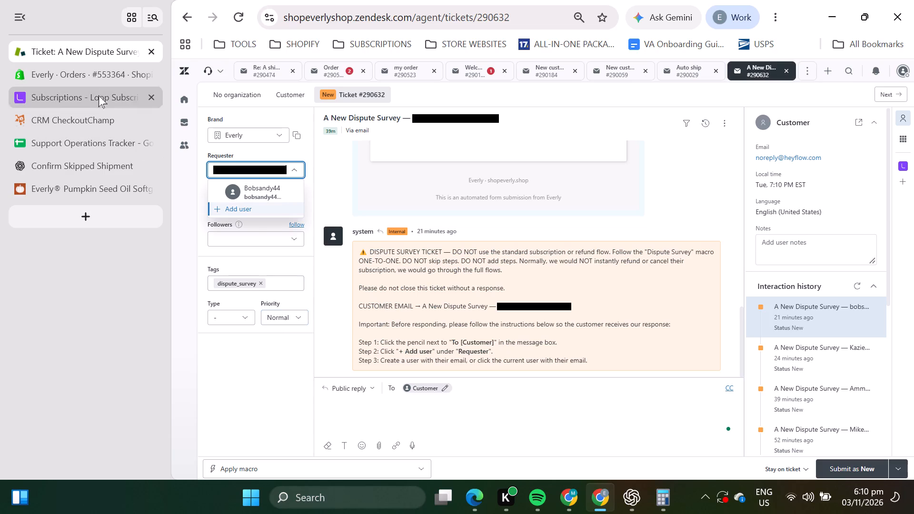
left_click(92, 80)
left_click(199, 105)
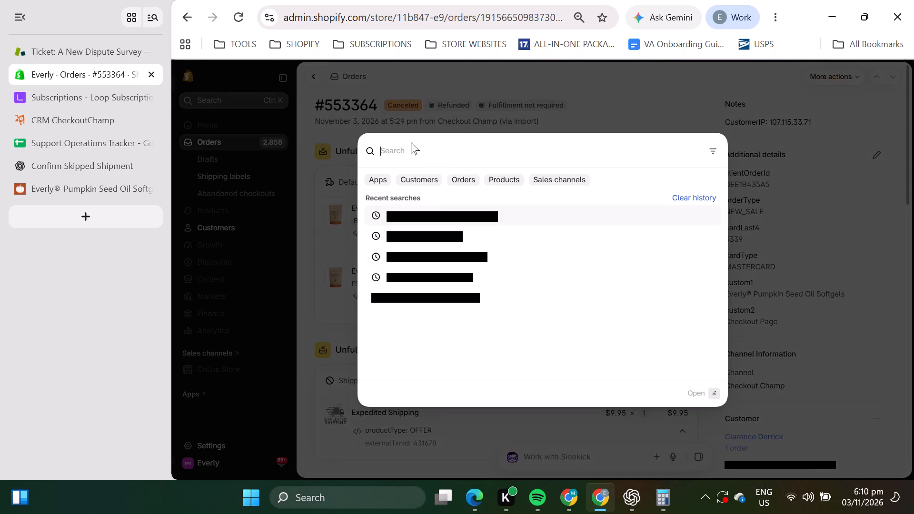
right_click(422, 149)
left_click(466, 324)
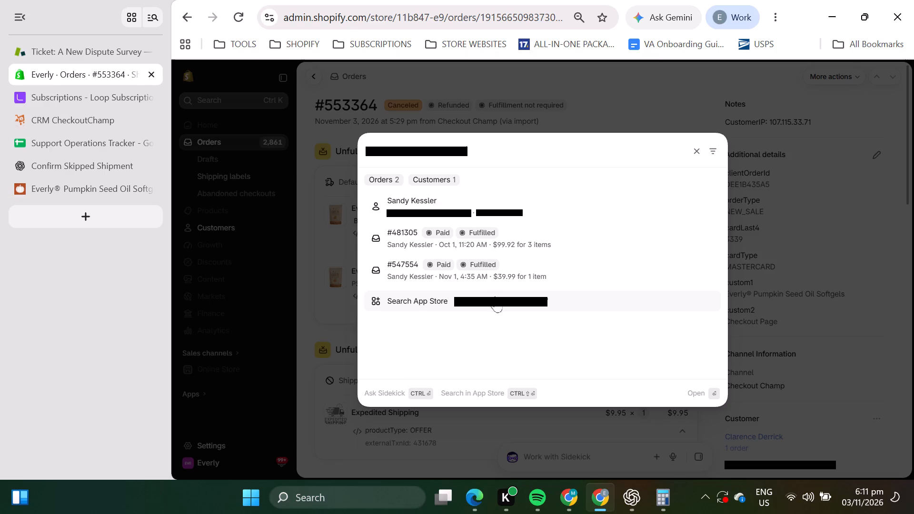
left_click(429, 272)
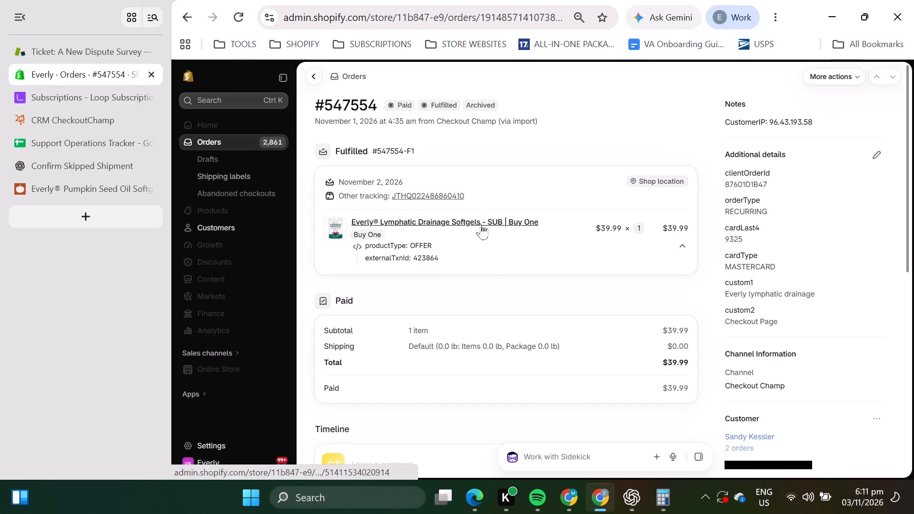
left_click_drag(482, 220, 406, 220)
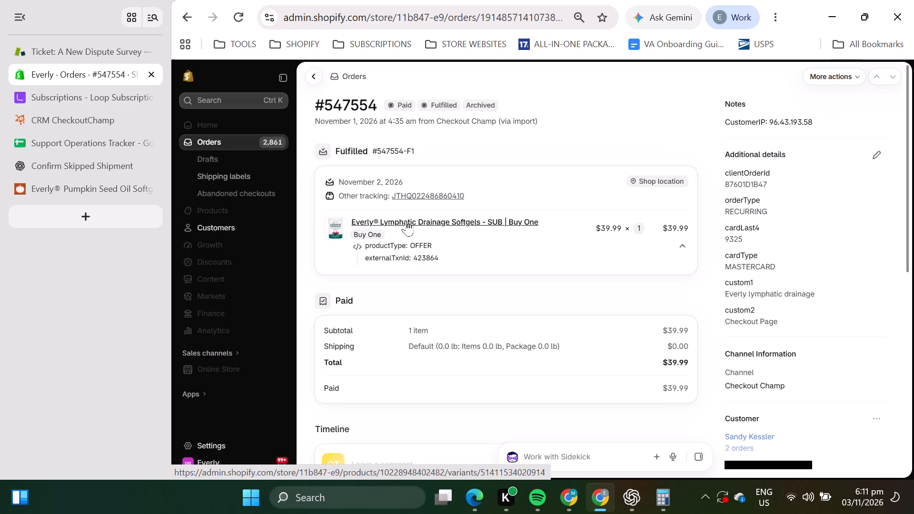
left_click_drag(406, 220, 367, 287)
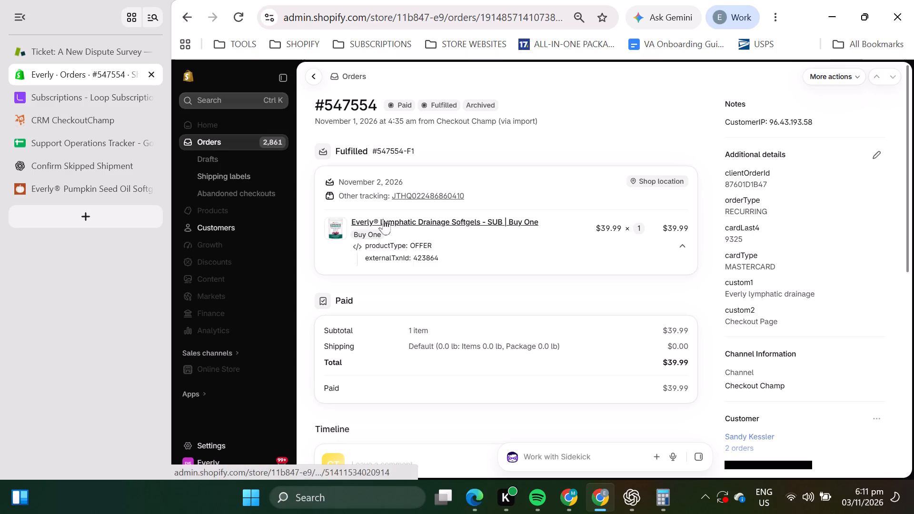
left_click_drag(379, 214, 378, 214)
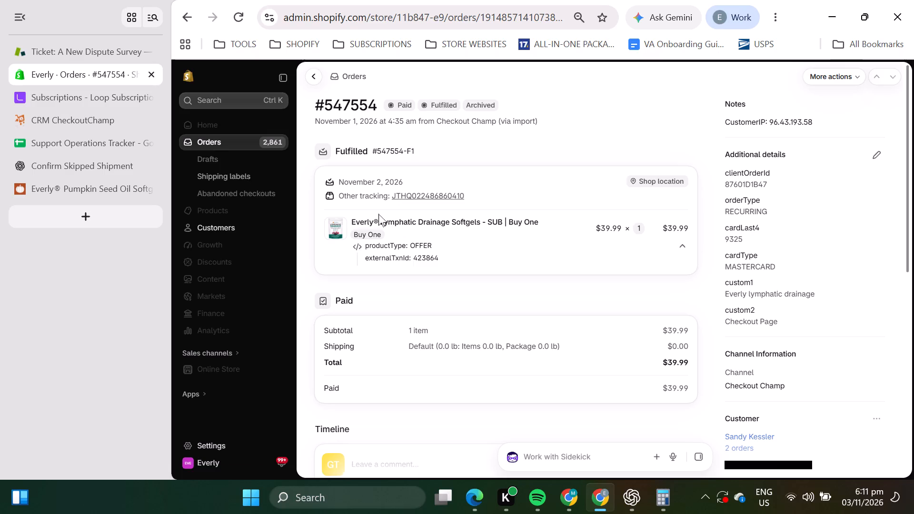
left_click_drag(378, 214, 492, 222)
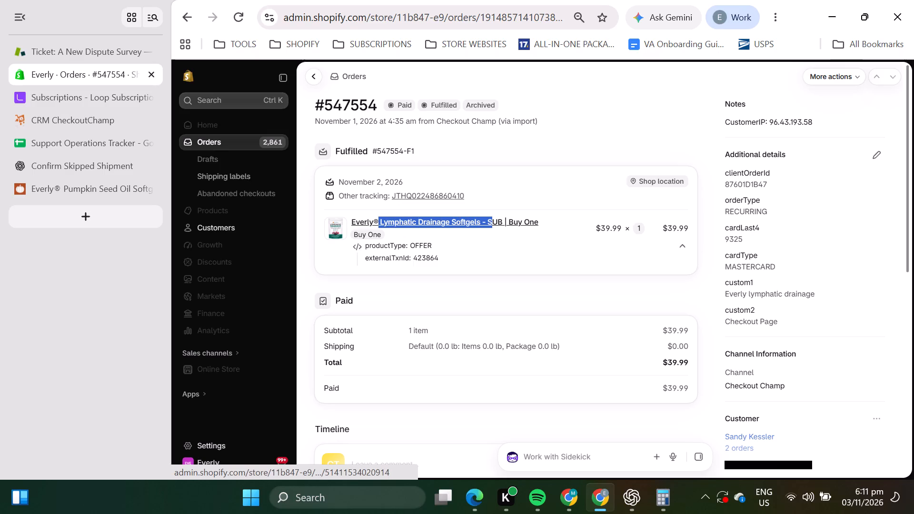
left_click_drag(492, 222, 479, 222)
right_click(435, 220)
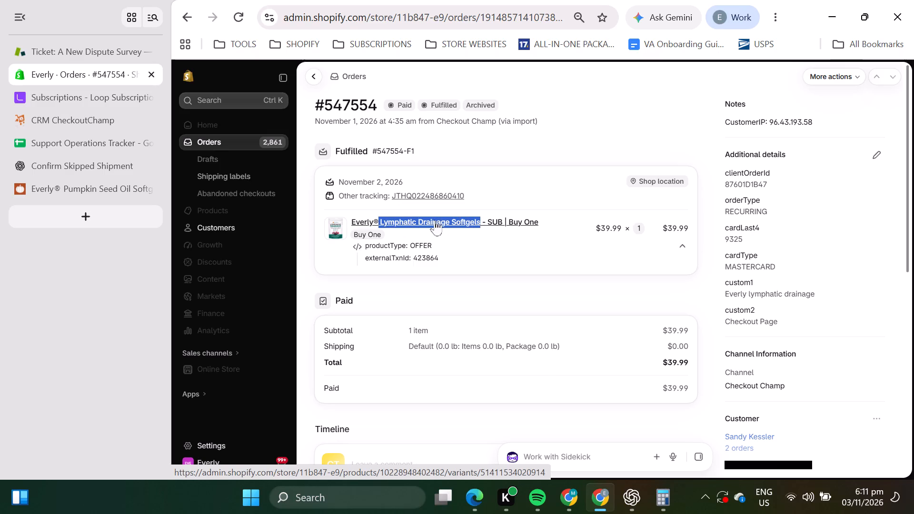
left_click(508, 328)
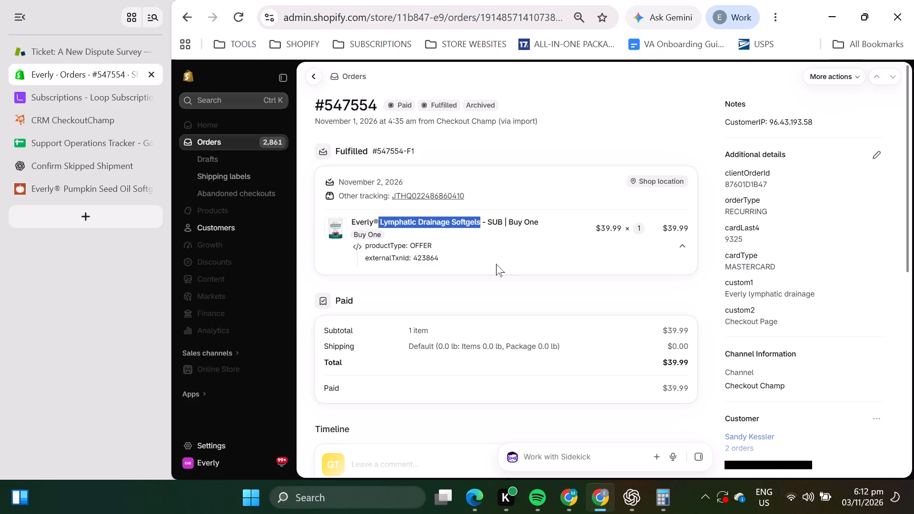
left_click(50, 60)
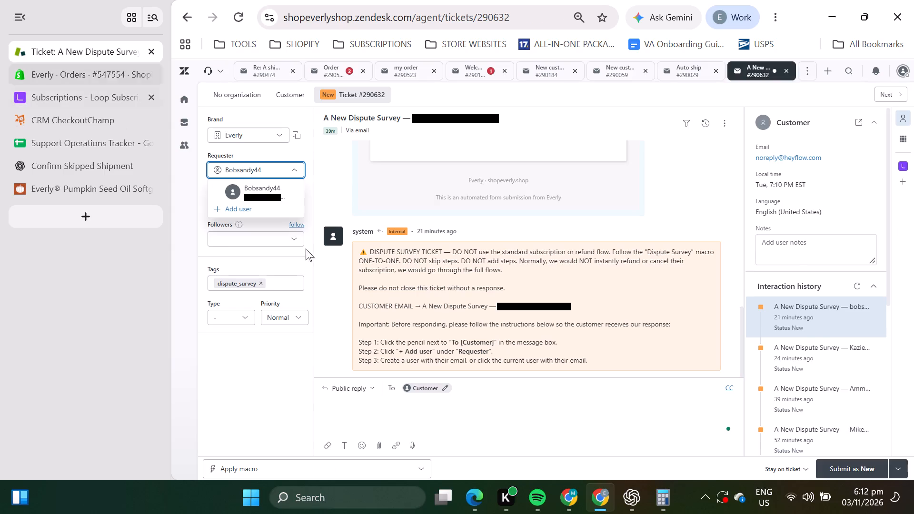
scroll(467, 303, "down", 7)
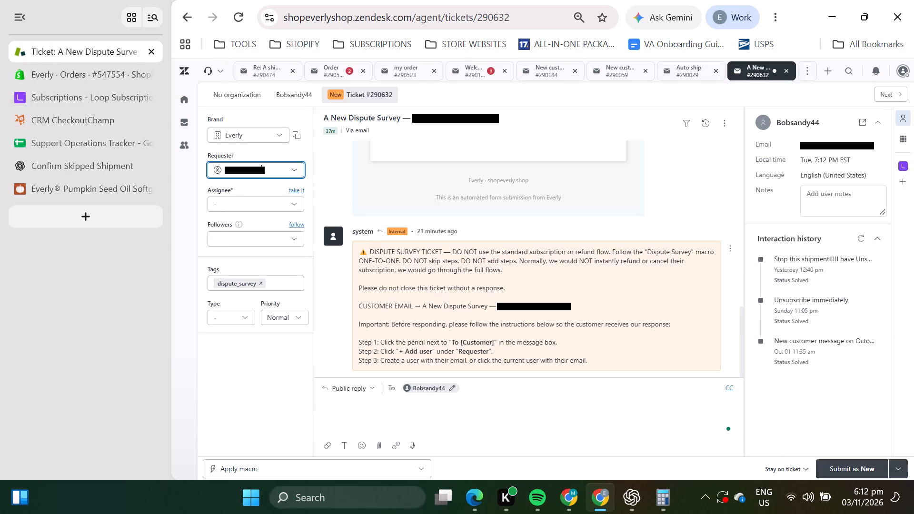
scroll(487, 284, "down", 3)
left_click(424, 467)
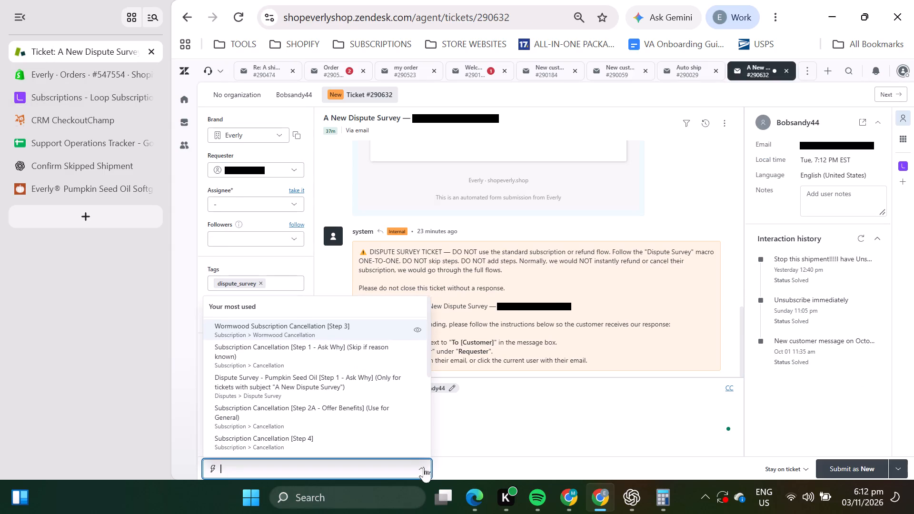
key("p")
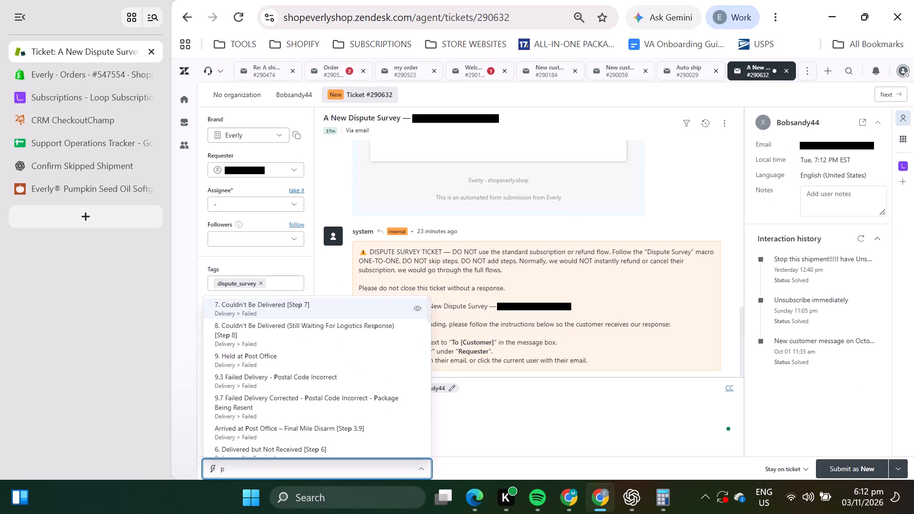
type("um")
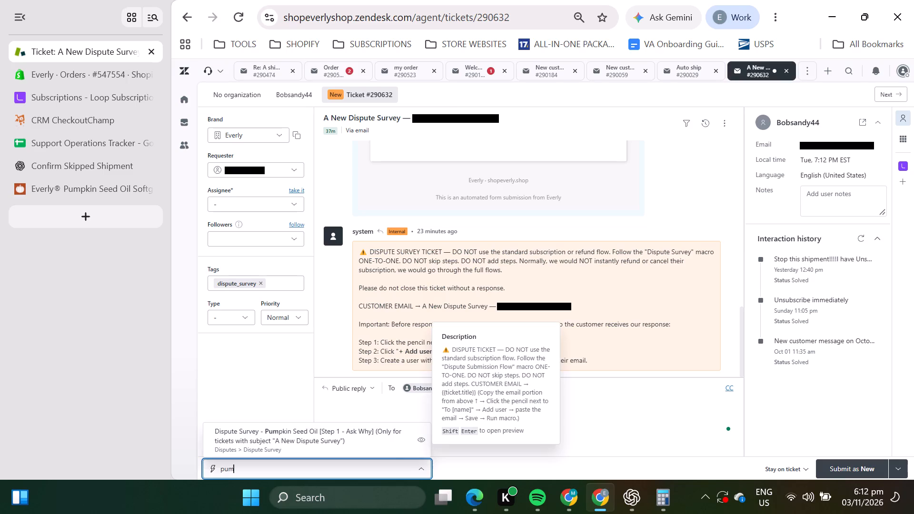
left_click(360, 444)
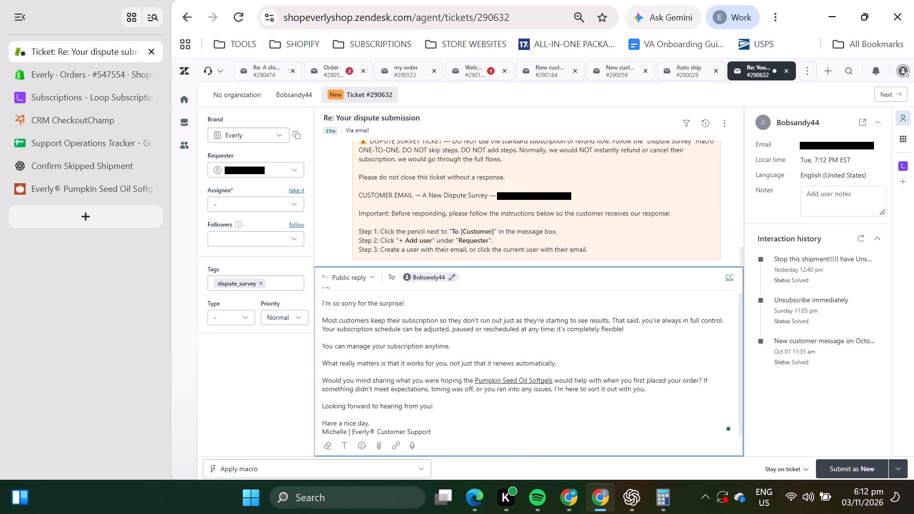
Replace "Pumpkin Seed Oil Softgels" in the reply with the copied "Lymphatic Drainage Softgels" as plain text.
left_click_drag(553, 377, 474, 378)
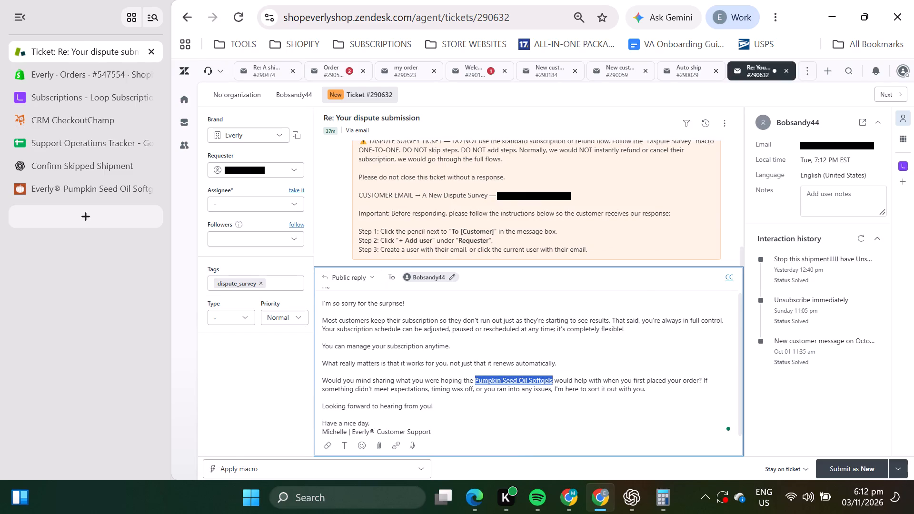
right_click(474, 379)
left_click(522, 413)
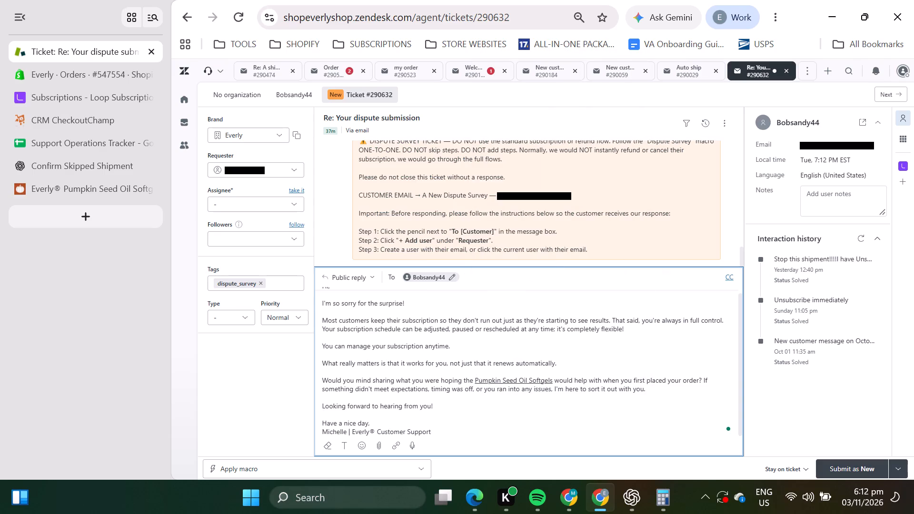
left_click_drag(552, 379, 474, 377)
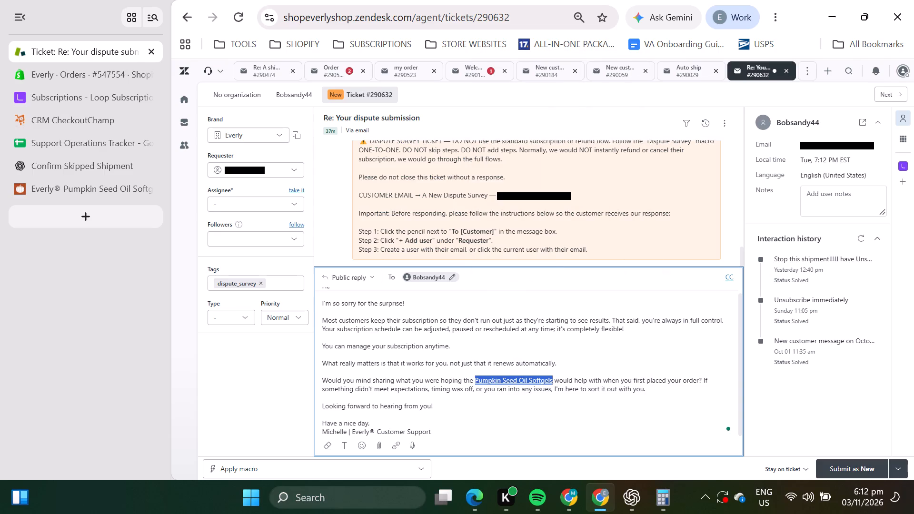
right_click(481, 383)
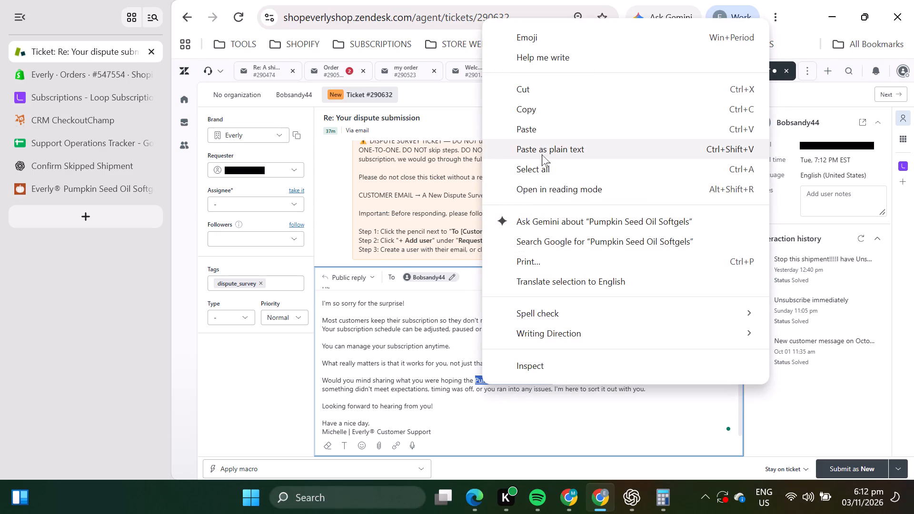
left_click(560, 150)
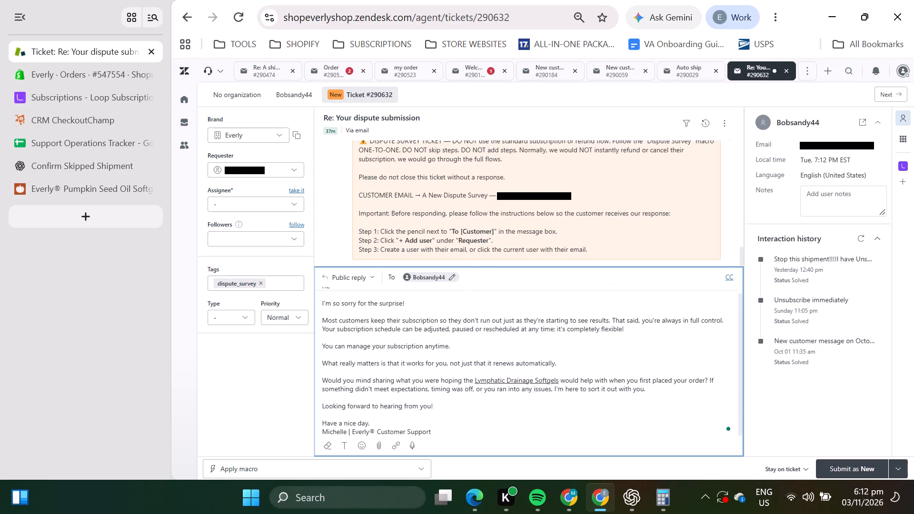
Check the interaction history for the customer's first name and personalise the reply's greeting to "Hi Bob,".
scroll(351, 326, "up", 2)
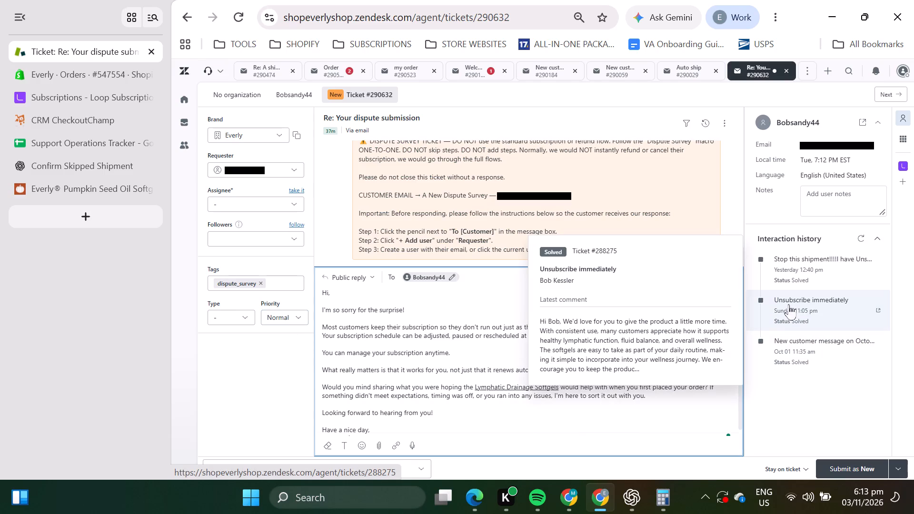
left_click(378, 294)
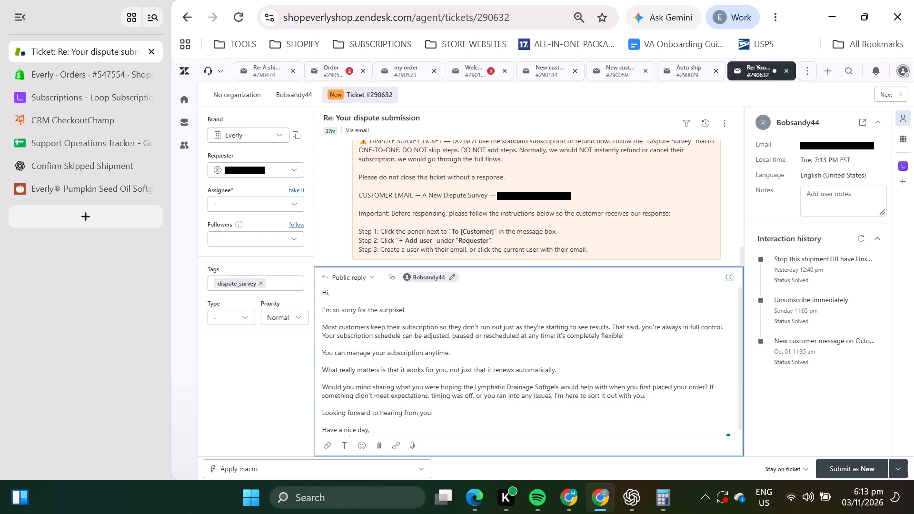
key("Left")
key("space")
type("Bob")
Assign dispute ticket #290632 to yourself.
left_click(294, 184)
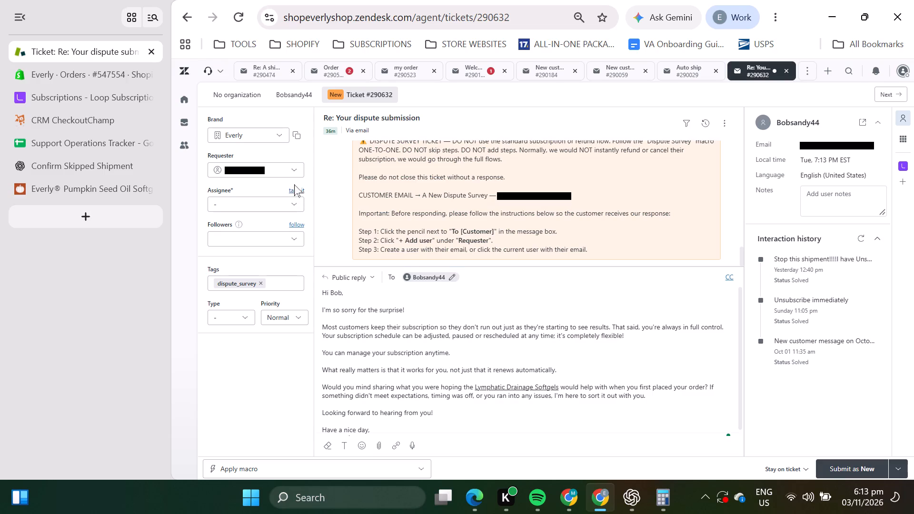
double_click(295, 191)
Submit ticket #290632 with the public reply as Solved.
left_click(898, 466)
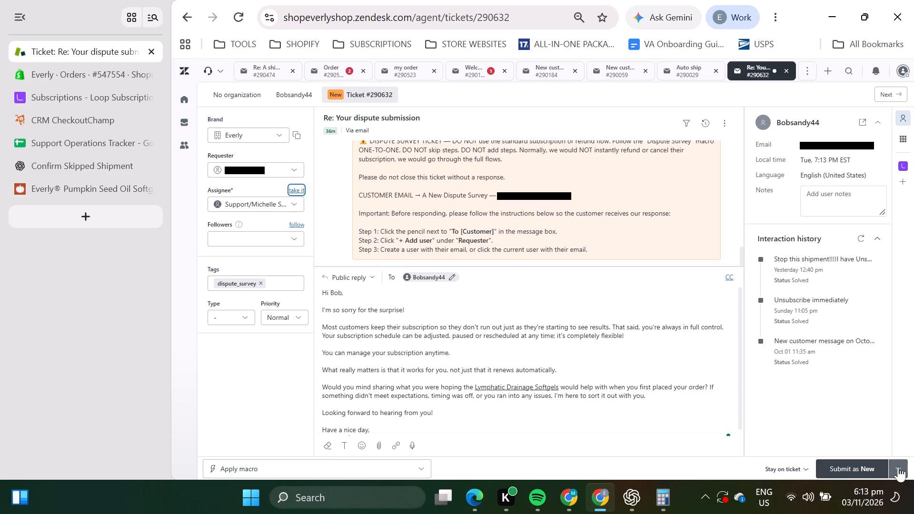
left_click(868, 445)
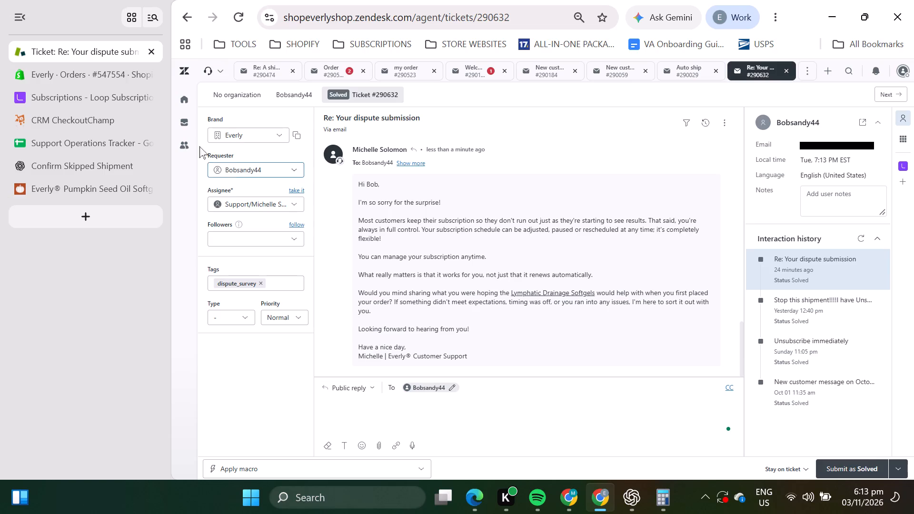
Return to the Everly - Dispute Survey Tickets view.
left_click(181, 119)
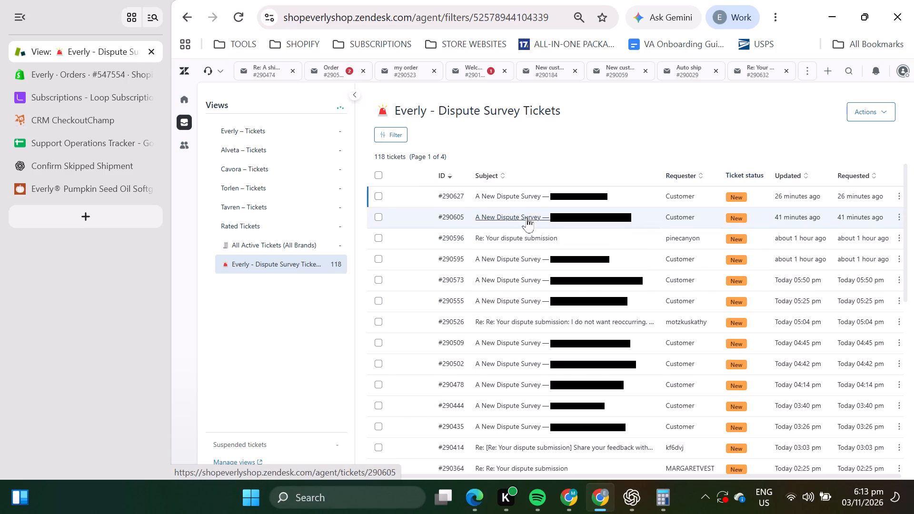
left_click(519, 363)
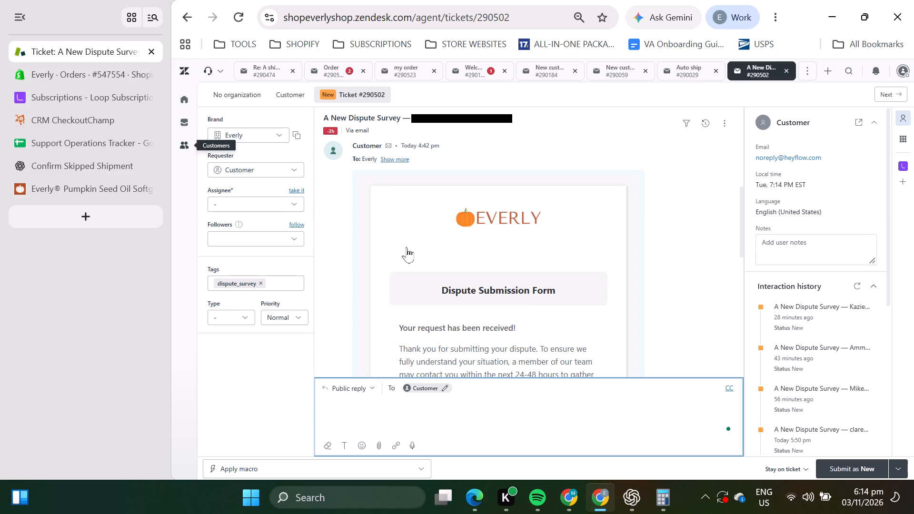
scroll(598, 311, "down", 2)
scroll(598, 307, "up", 1)
scroll(598, 307, "down", 1)
scroll(598, 307, "up", 3)
scroll(588, 216, "up", 2)
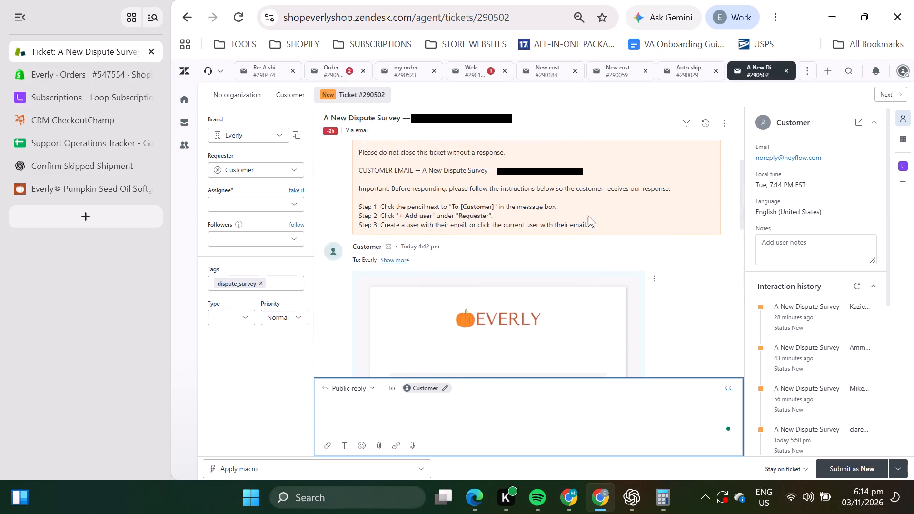
Copy the customer's email from the internal note and enter it as the requester of ticket #290502.
left_click_drag(596, 222, 496, 223)
left_click(528, 240)
left_click_drag(585, 227, 579, 226)
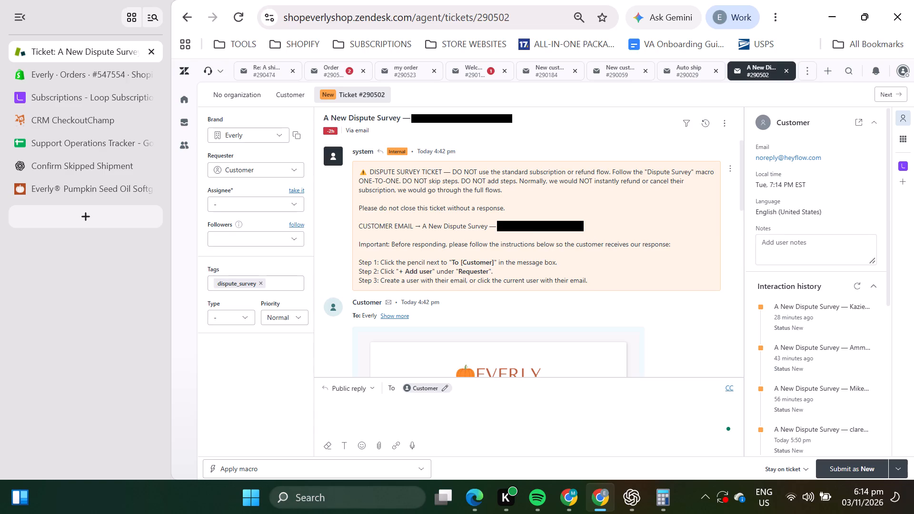
left_click_drag(496, 224, 560, 233)
left_click_drag(560, 233, 558, 233)
left_click_drag(536, 245, 531, 245)
left_click_drag(497, 225, 586, 229)
left_click_drag(586, 229, 585, 229)
right_click(533, 223)
left_click_drag(568, 242, 555, 237)
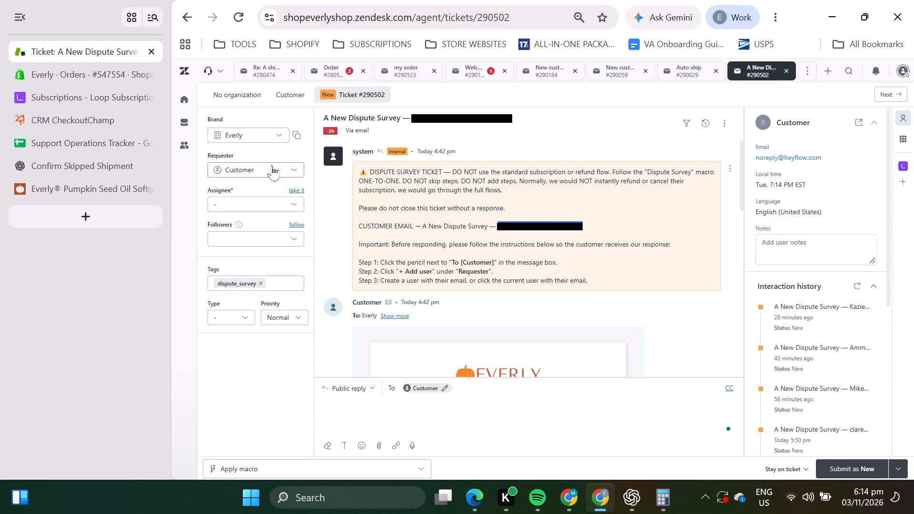
left_click(268, 166)
right_click(264, 168)
left_click(323, 314)
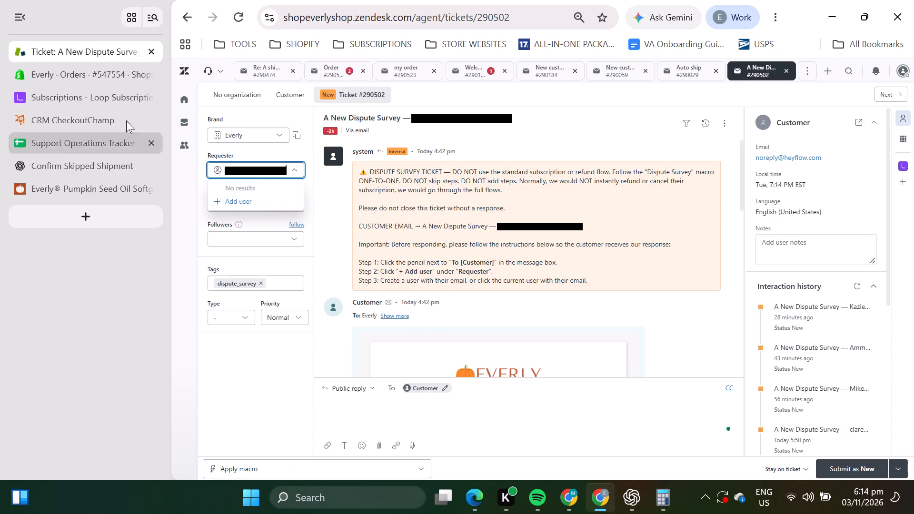
left_click(77, 68)
left_click(237, 100)
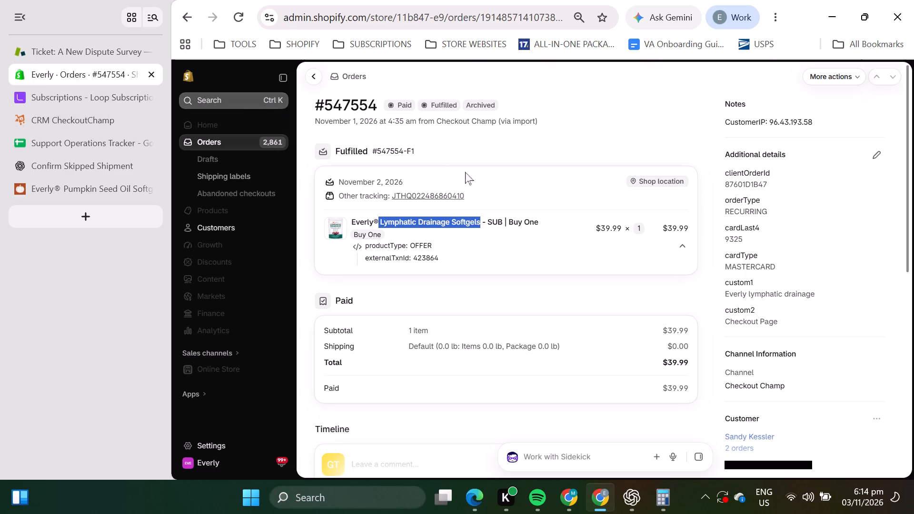
right_click(440, 149)
left_click(487, 314)
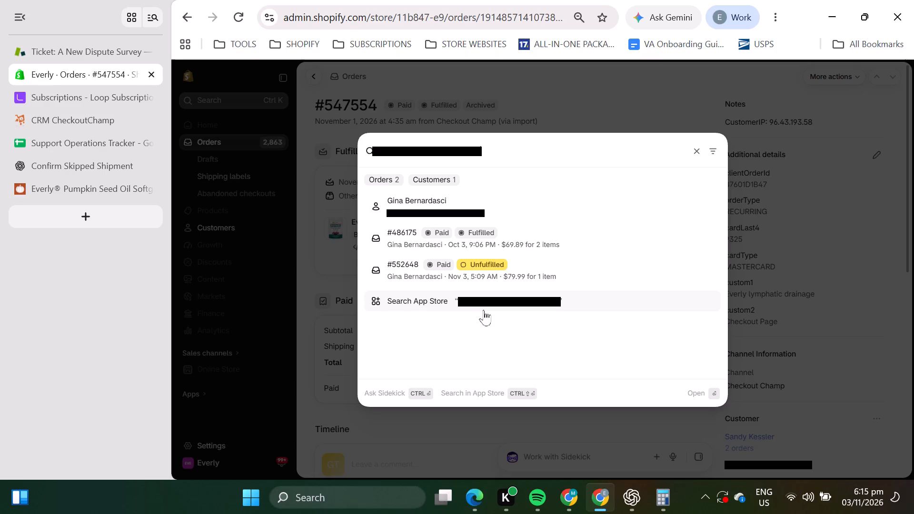
left_click(444, 275)
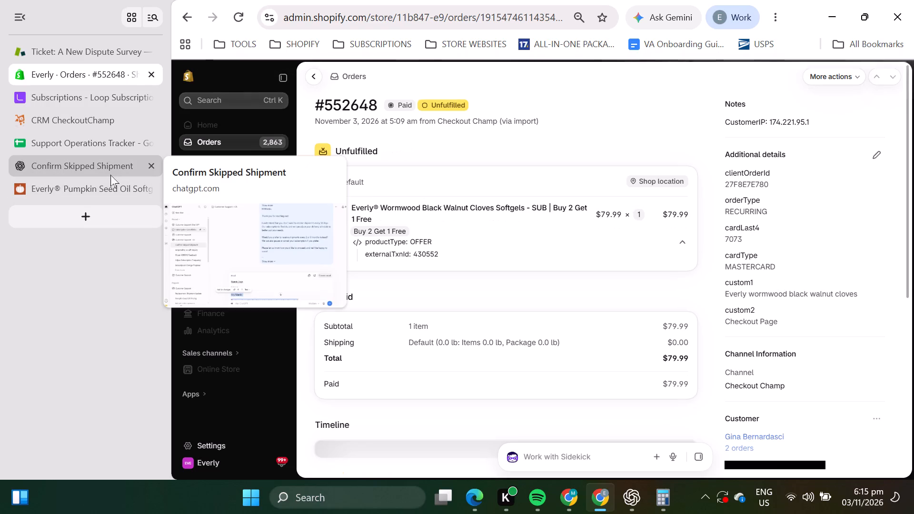
left_click(79, 49)
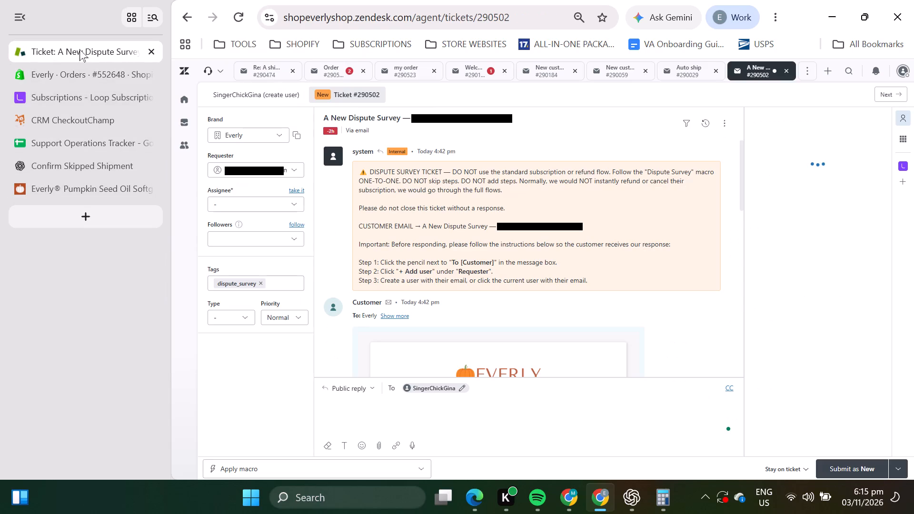
left_click(421, 472)
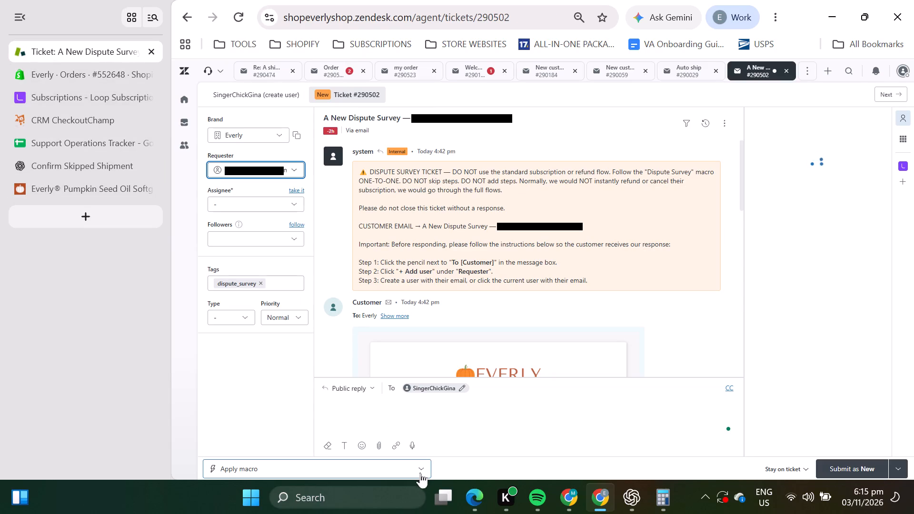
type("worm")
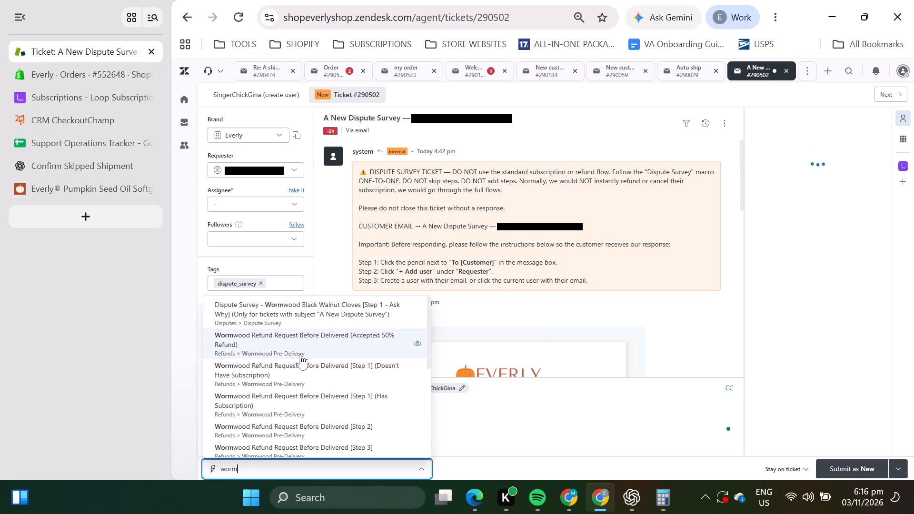
left_click(306, 315)
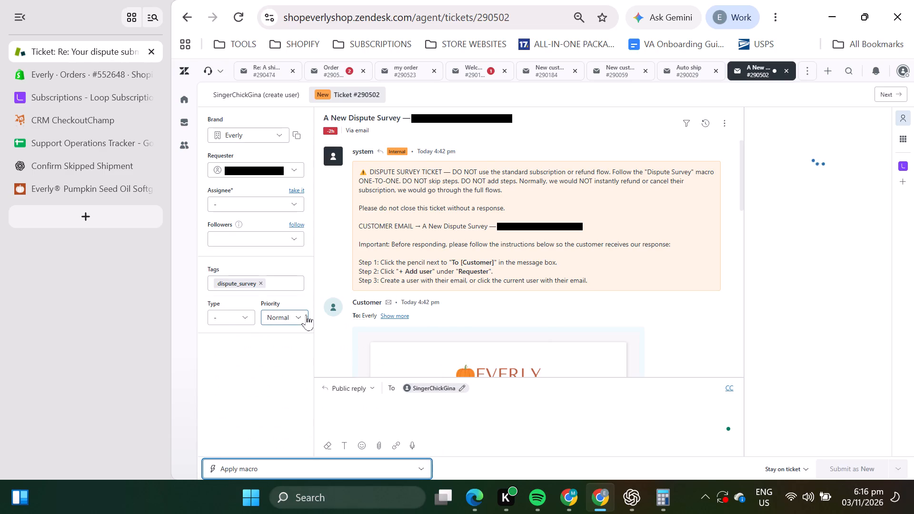
Personalise the macro reply's greeting to "Hi Gina,".
scroll(393, 311, "up", 4)
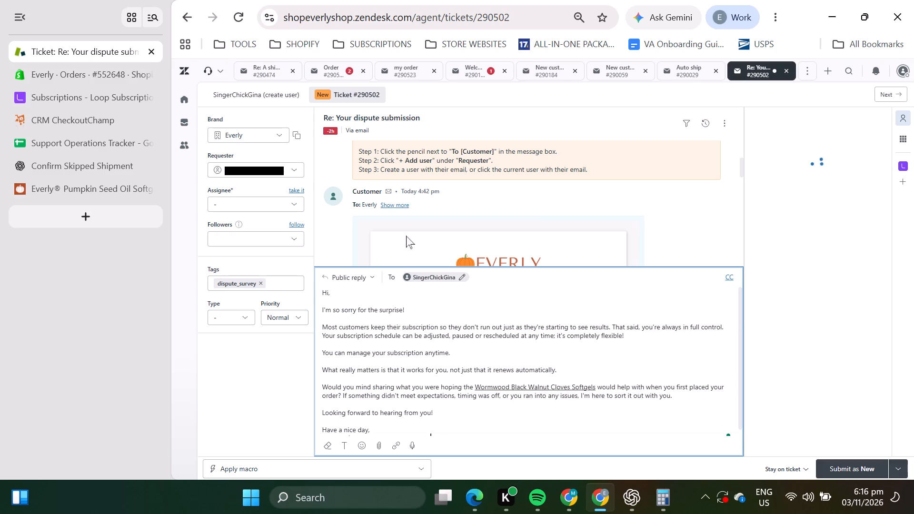
left_click(337, 294)
key("Left")
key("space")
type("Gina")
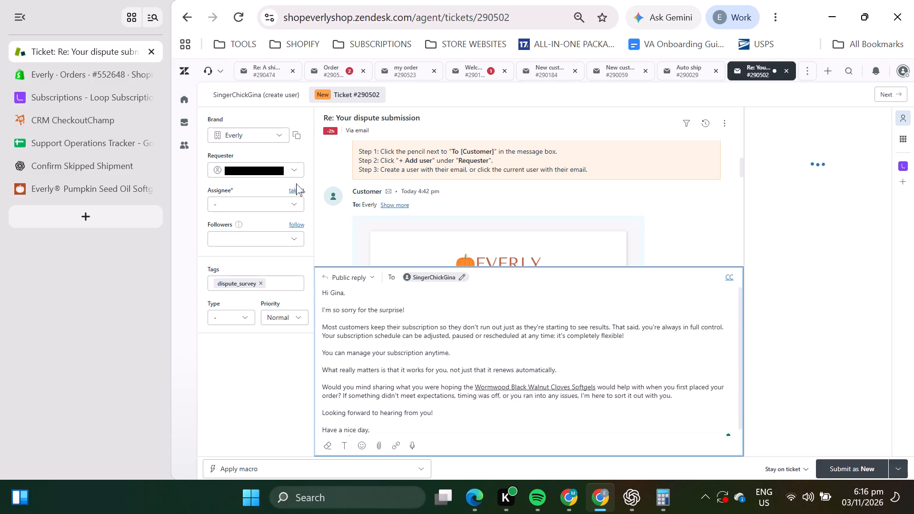
Assign dispute ticket #290502 to yourself.
left_click(298, 188)
Submit ticket #290502 with the public reply as Solved and view the sent message.
left_click(901, 466)
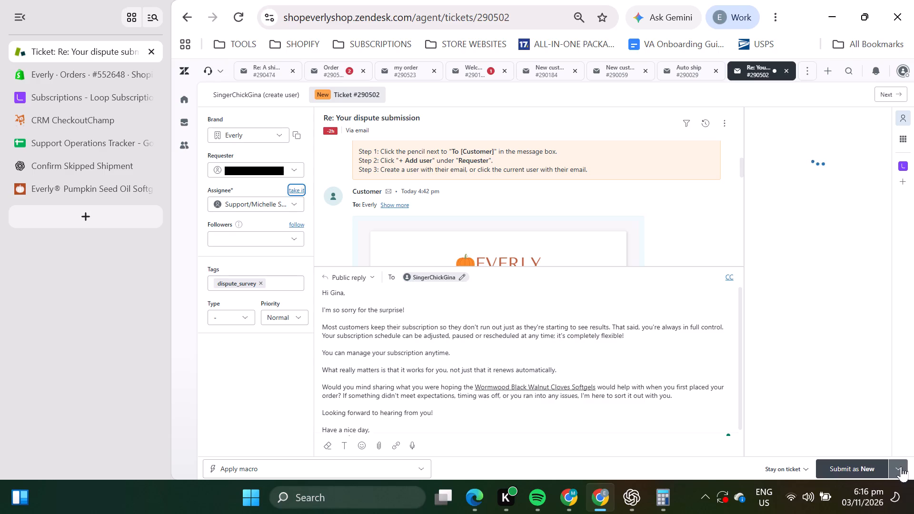
left_click(866, 450)
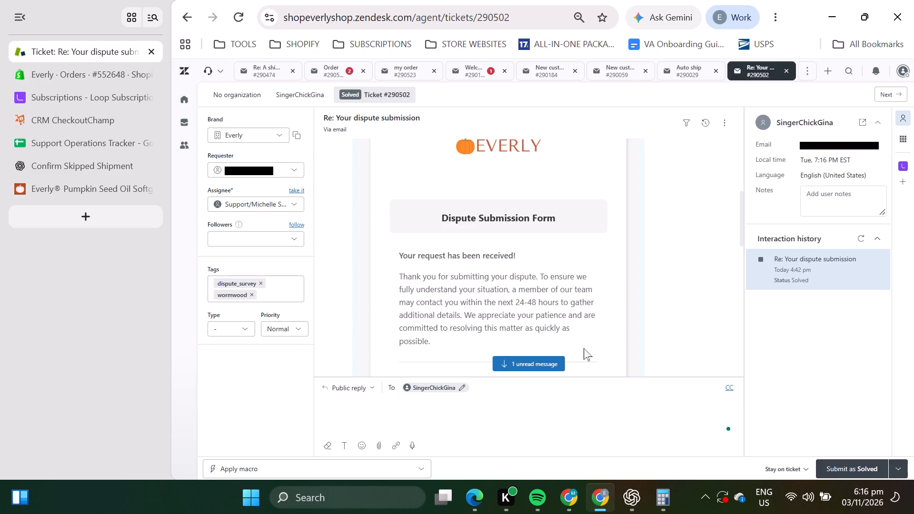
left_click(536, 362)
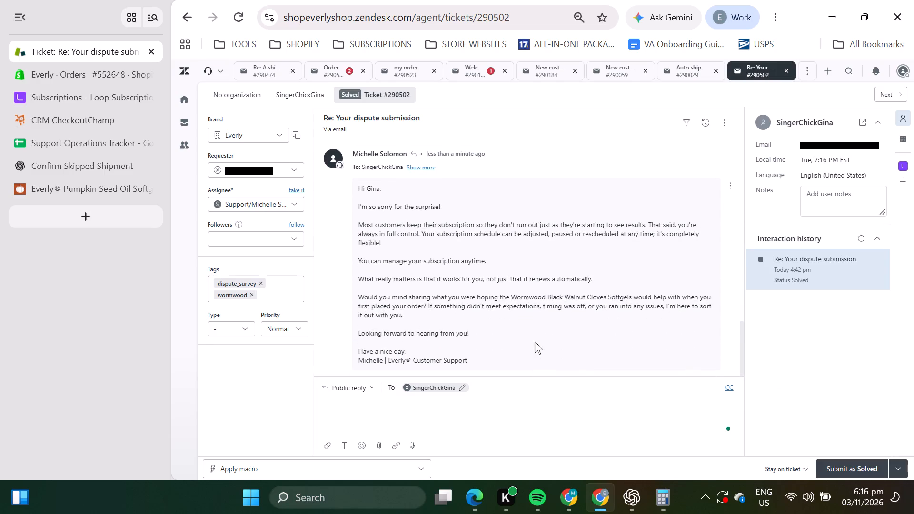
left_click(190, 120)
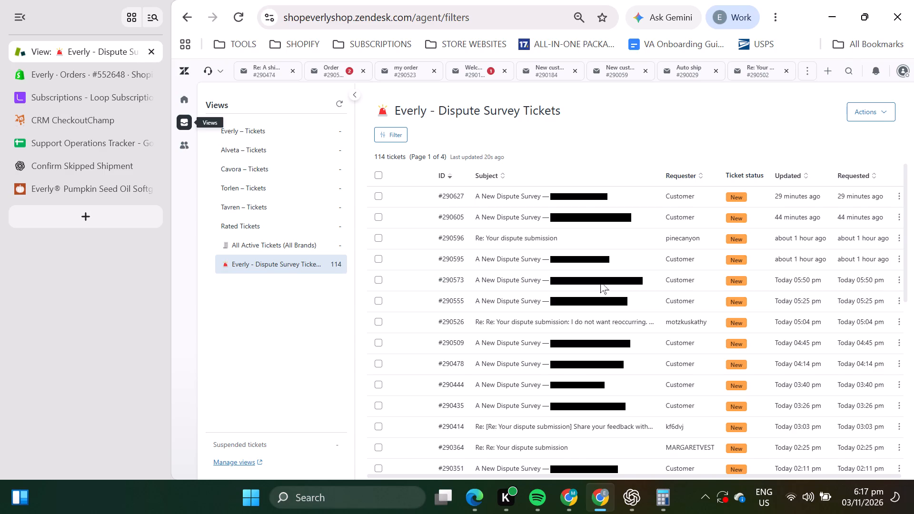
left_click(536, 259)
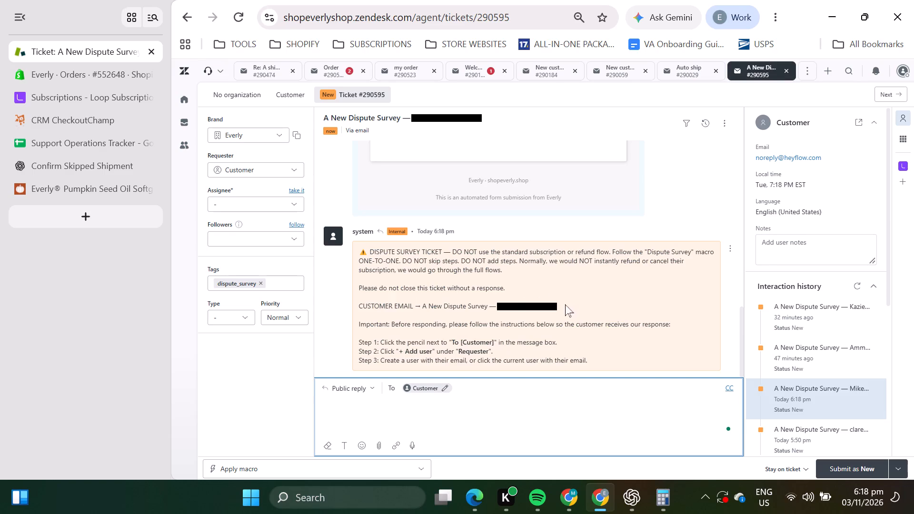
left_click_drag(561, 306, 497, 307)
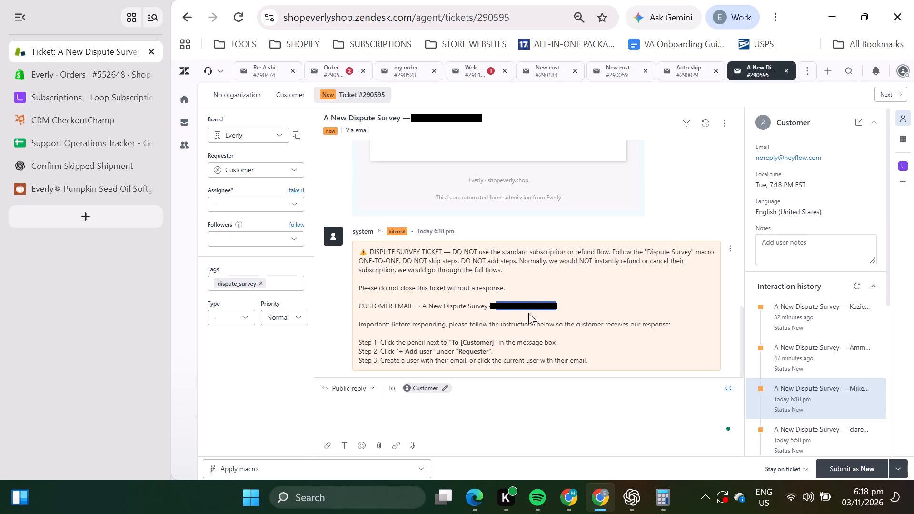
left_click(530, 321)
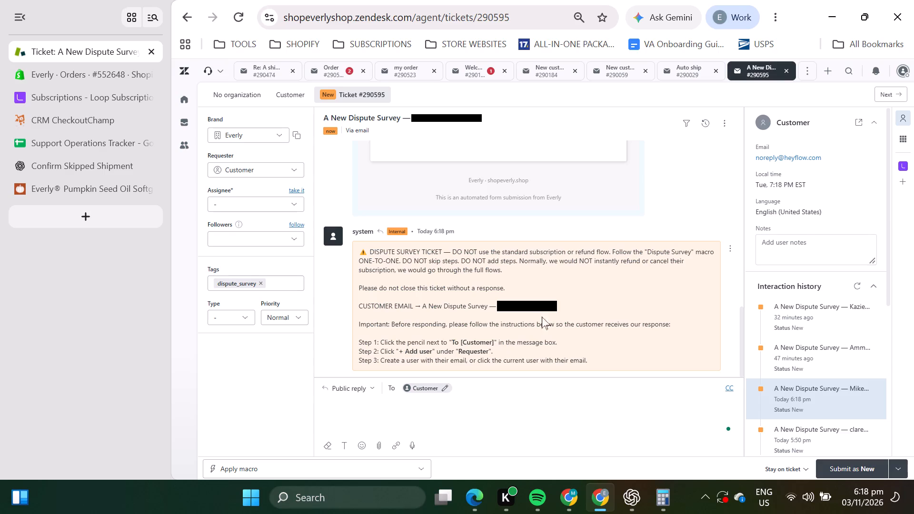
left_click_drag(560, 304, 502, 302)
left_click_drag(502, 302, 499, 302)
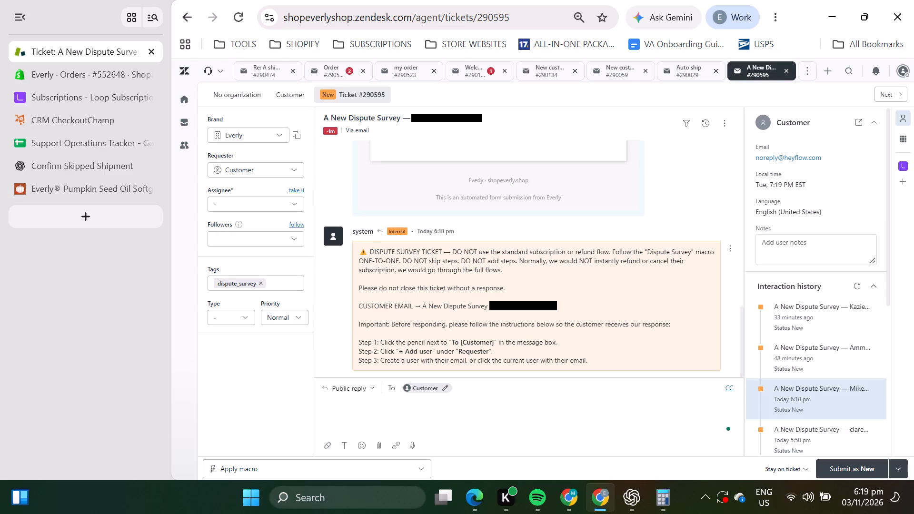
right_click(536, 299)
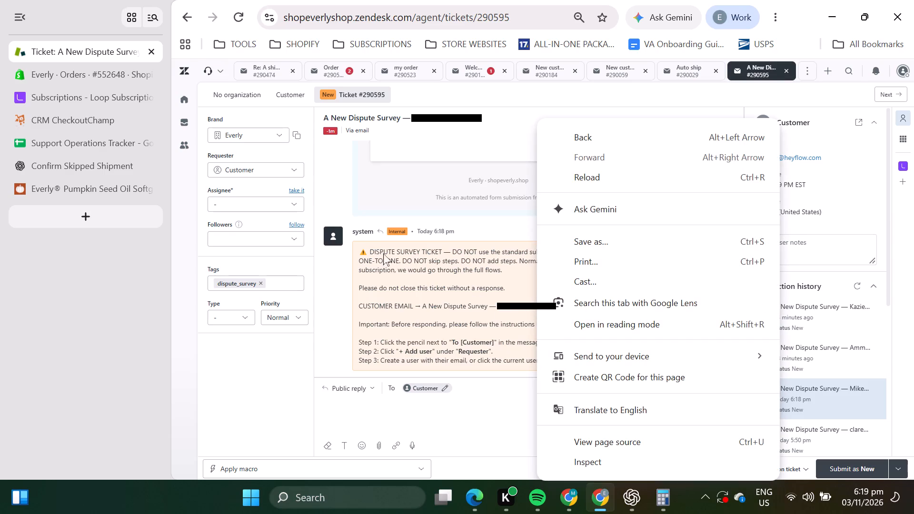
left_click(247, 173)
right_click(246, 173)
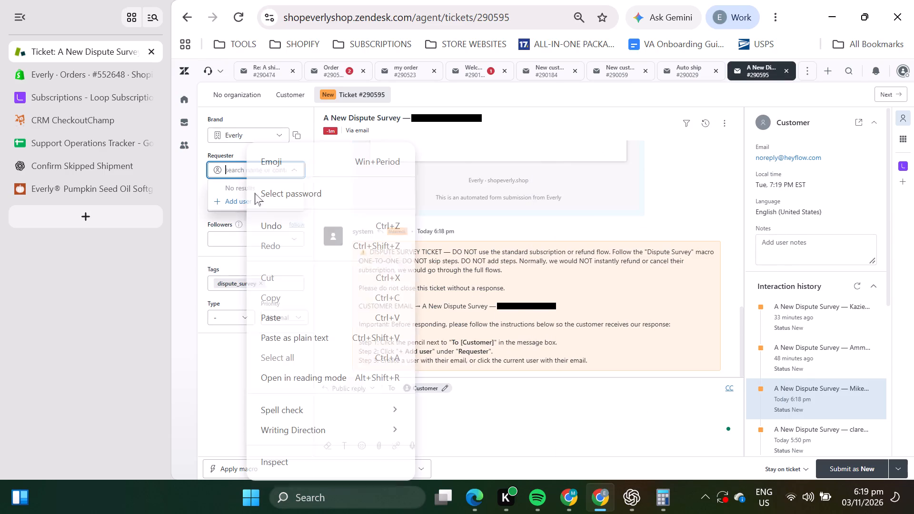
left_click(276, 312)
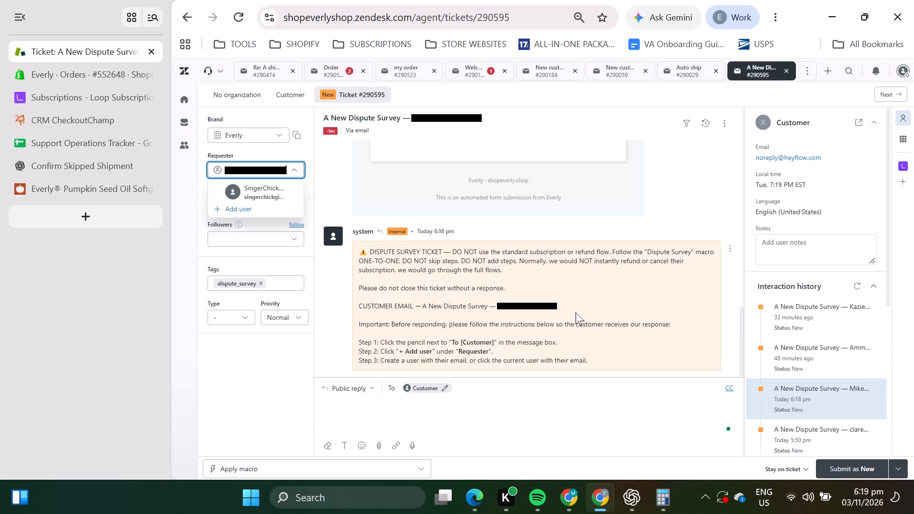
Copy the customer's email from the internal note and enter it as the requester of ticket #290595.
left_click_drag(574, 312, 500, 304)
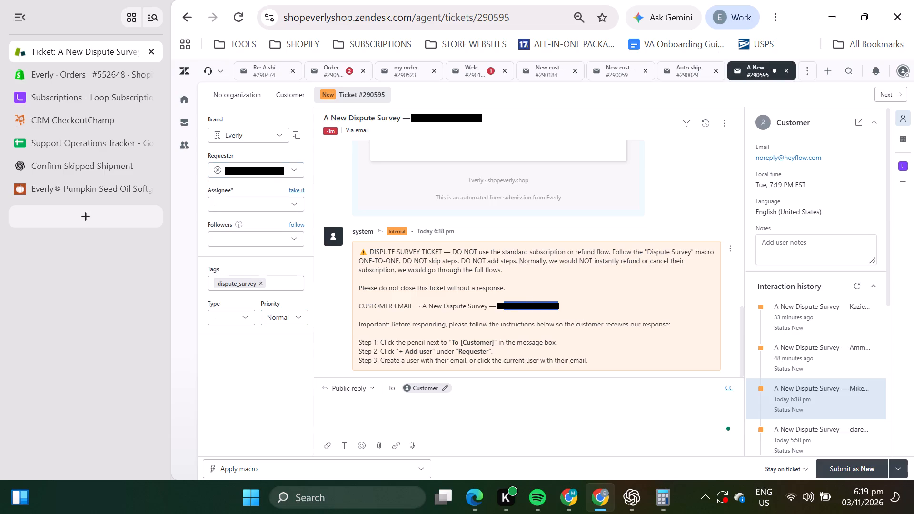
left_click_drag(500, 304, 498, 304)
right_click(499, 304)
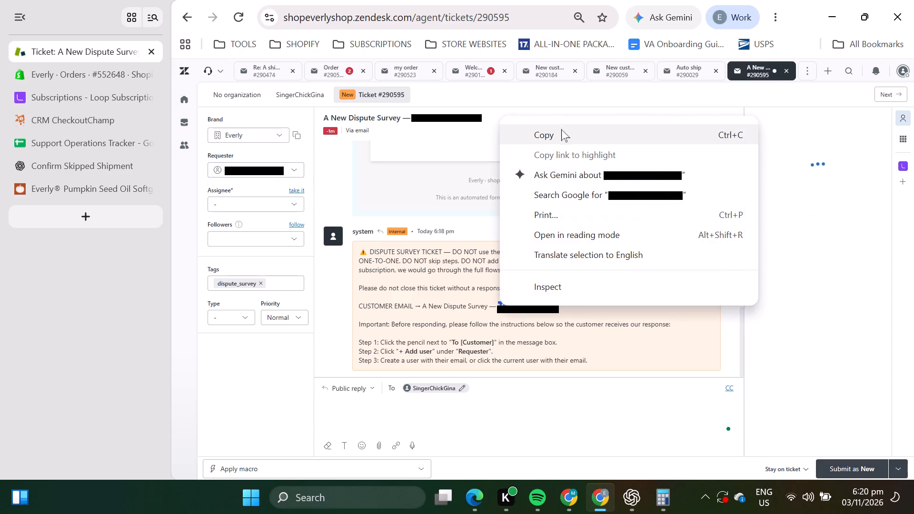
left_click_drag(561, 134, 556, 135)
left_click(276, 172)
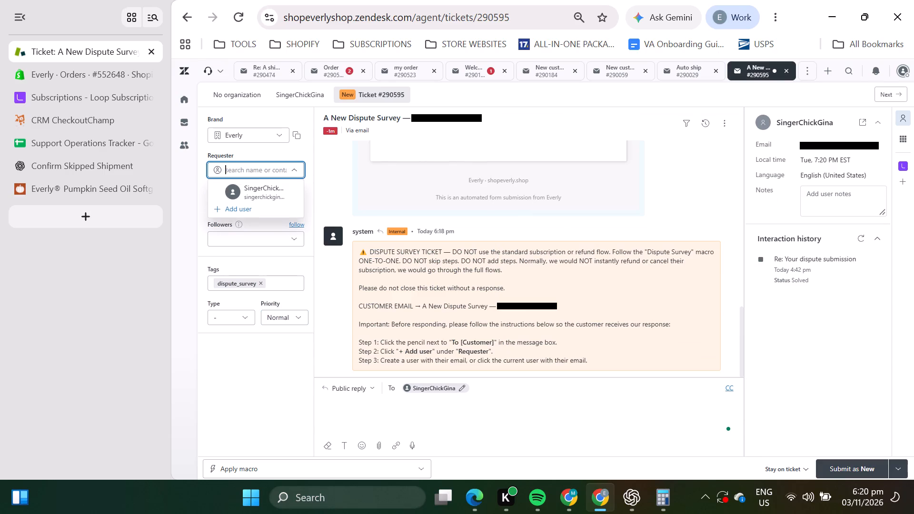
right_click(232, 171)
left_click(255, 318)
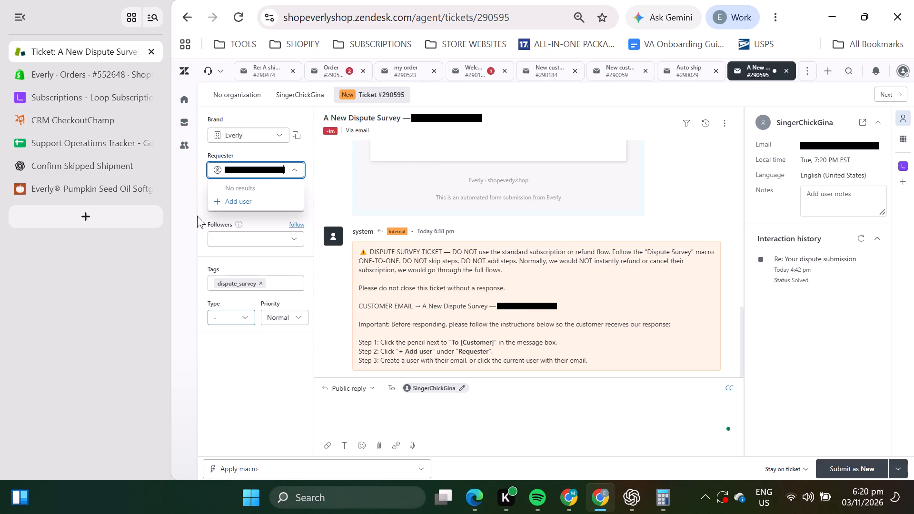
left_click(96, 80)
left_click(242, 98)
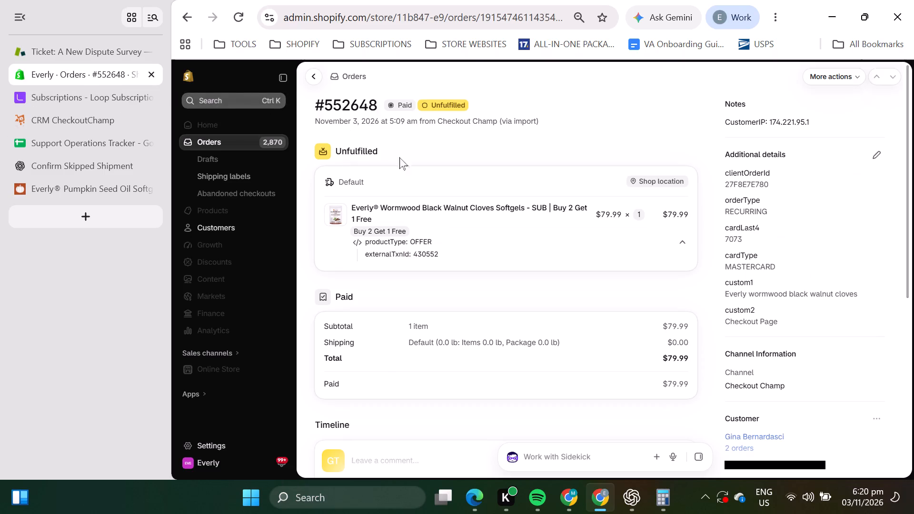
right_click(452, 151)
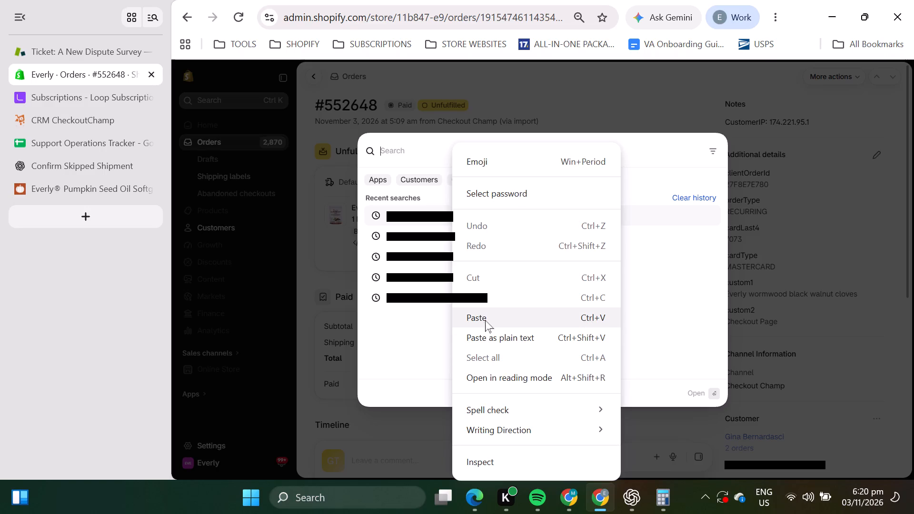
left_click(486, 316)
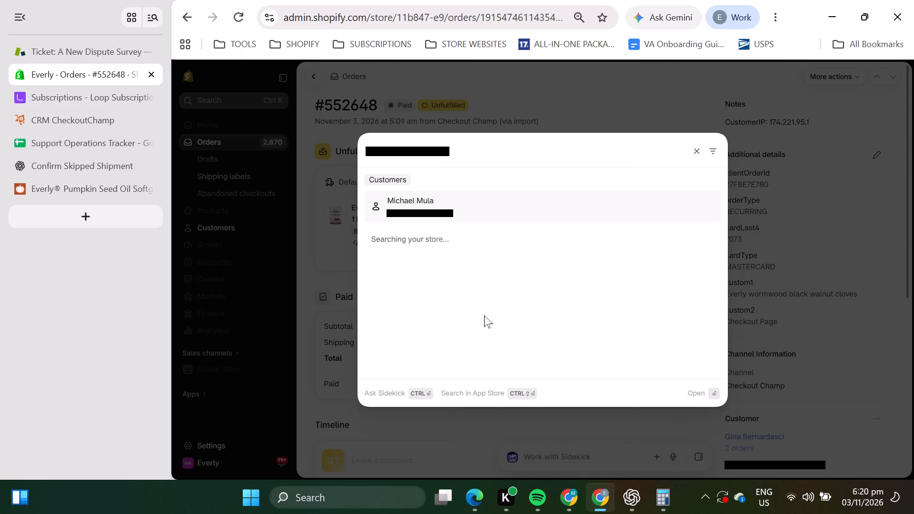
left_click(447, 239)
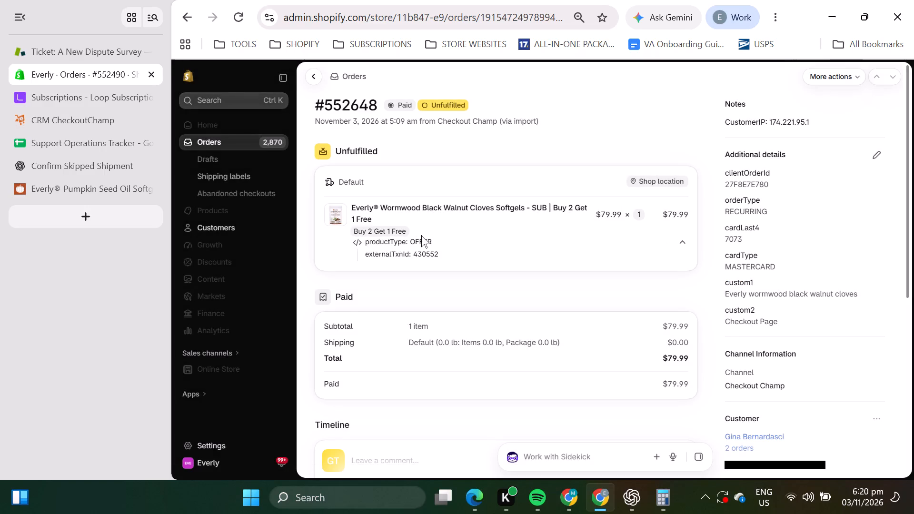
Return to ticket #290595 and apply the "Dispute Survey - Pumpkin Seed Oil [Step 1 - Ask Why]" macro.
left_click(76, 59)
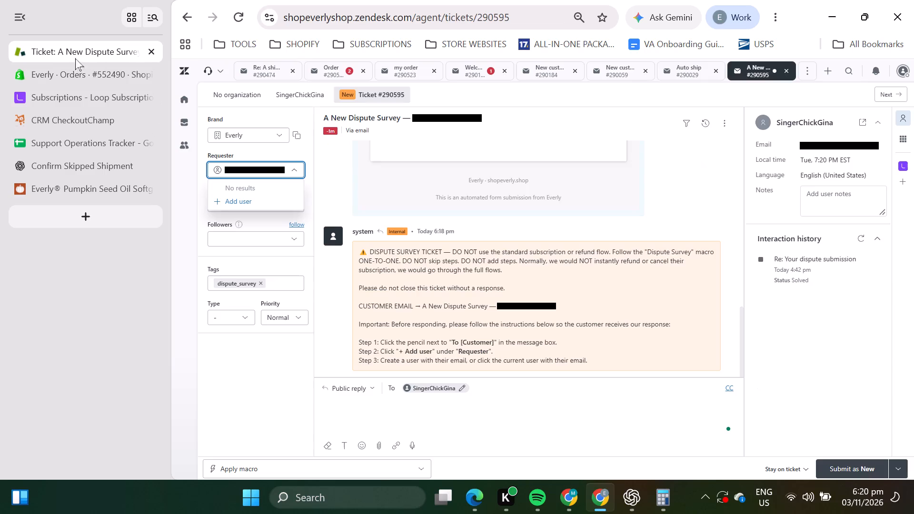
left_click(419, 469)
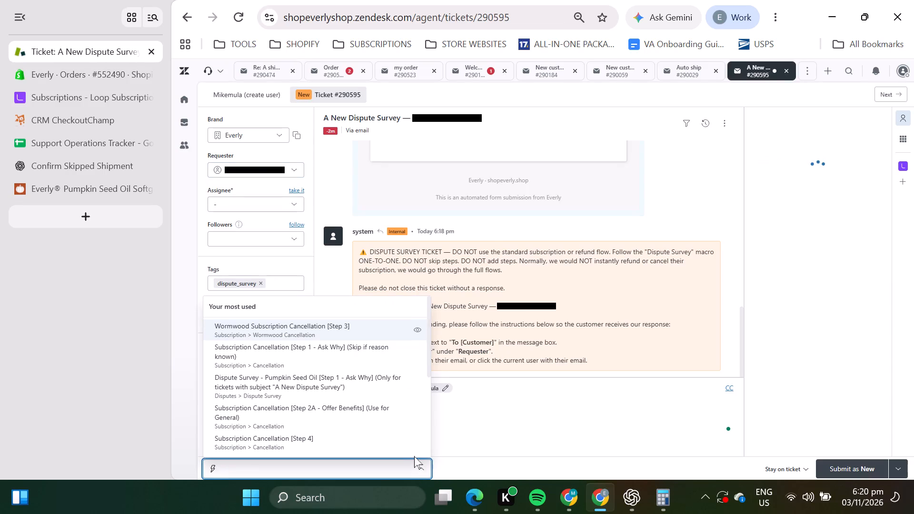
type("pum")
left_click(357, 435)
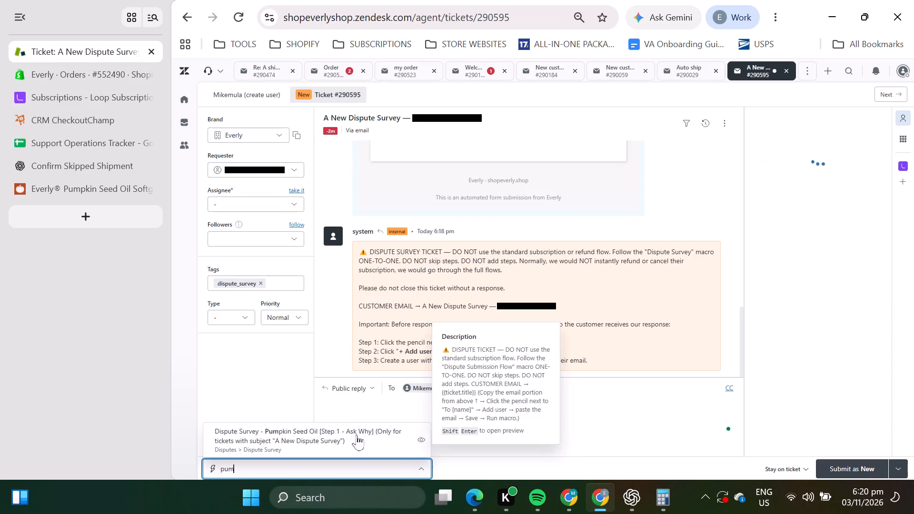
Personalise the public reply's greeting by adding the customer's first name, Michael, after "Hi".
scroll(396, 381, "up", 1)
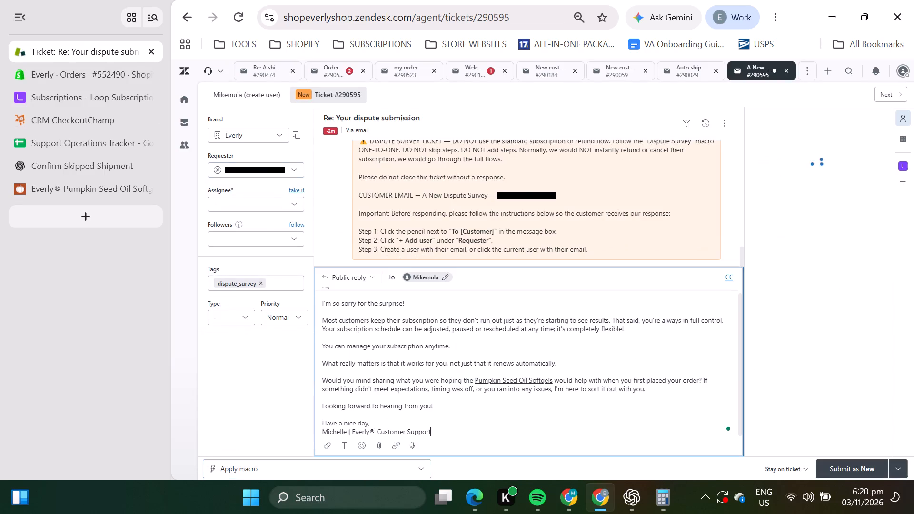
scroll(396, 380, "up", 2)
scroll(356, 304, "up", 2)
left_click(353, 295)
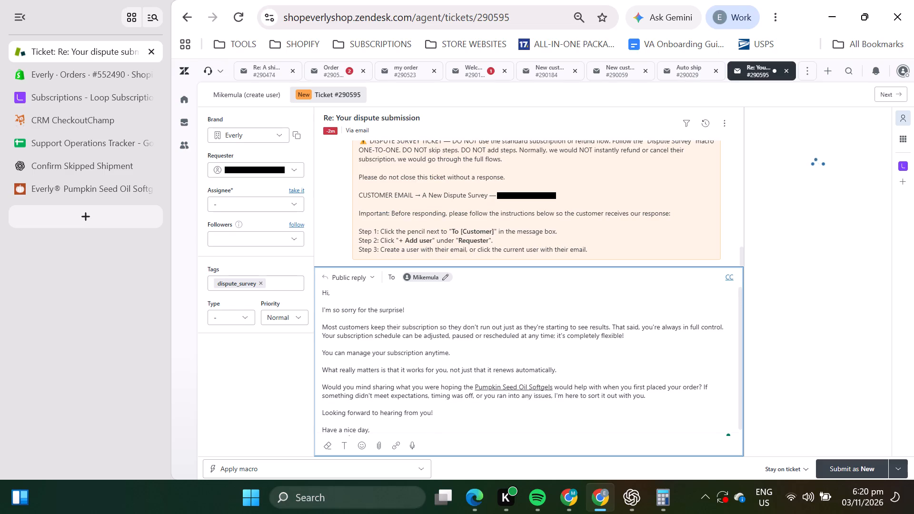
key("Left")
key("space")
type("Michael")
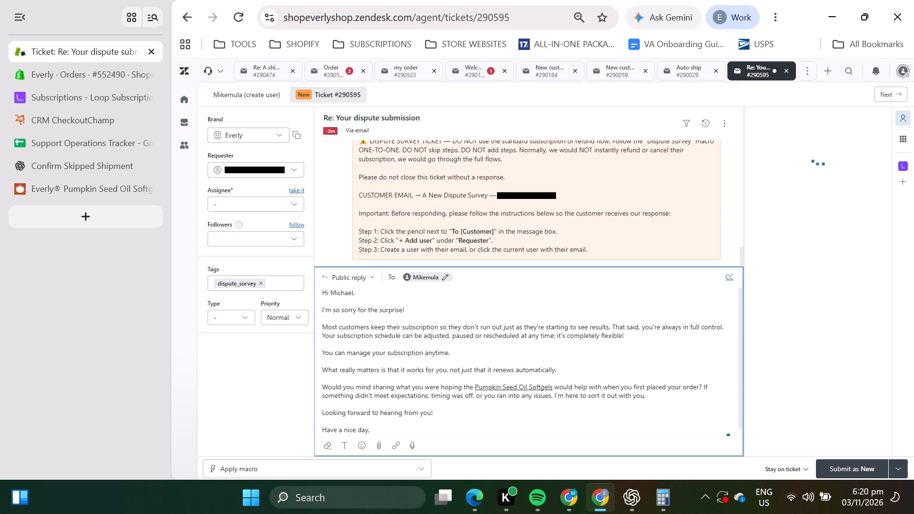
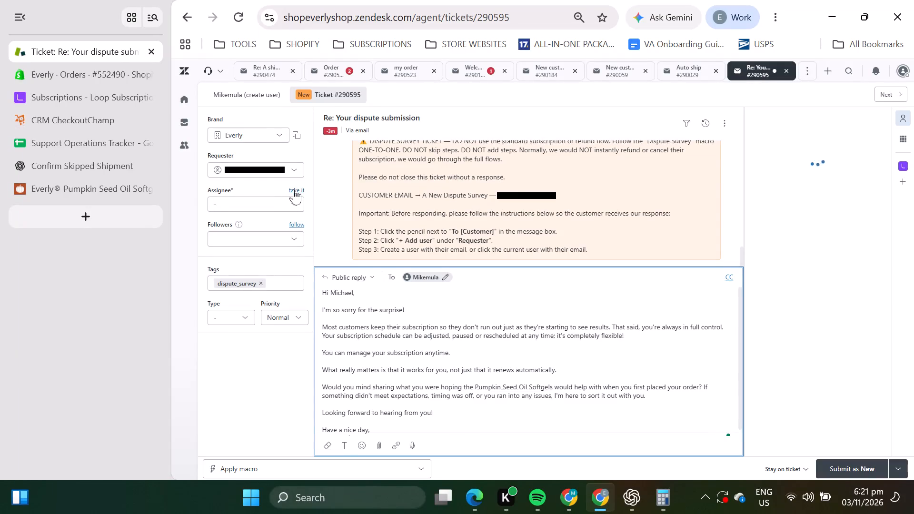
triple_click(294, 190)
scroll(480, 378, "down", 2)
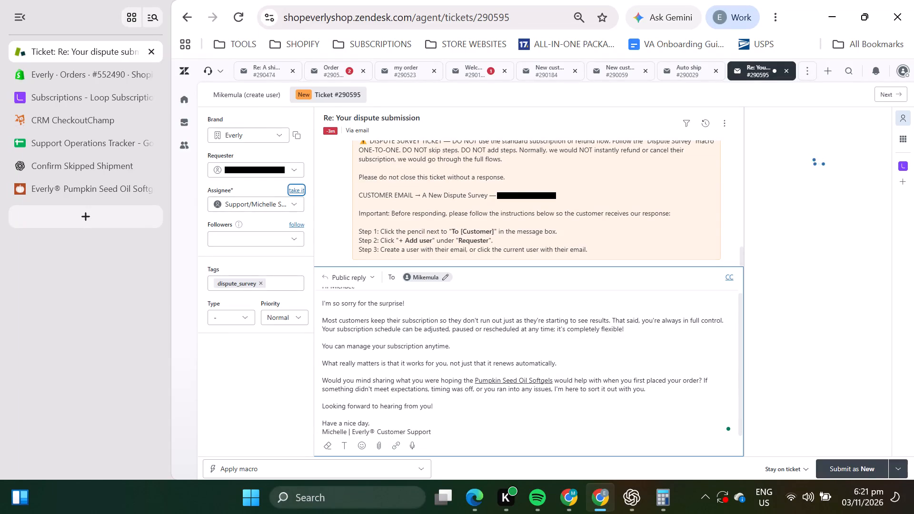
left_click(899, 468)
left_click(873, 445)
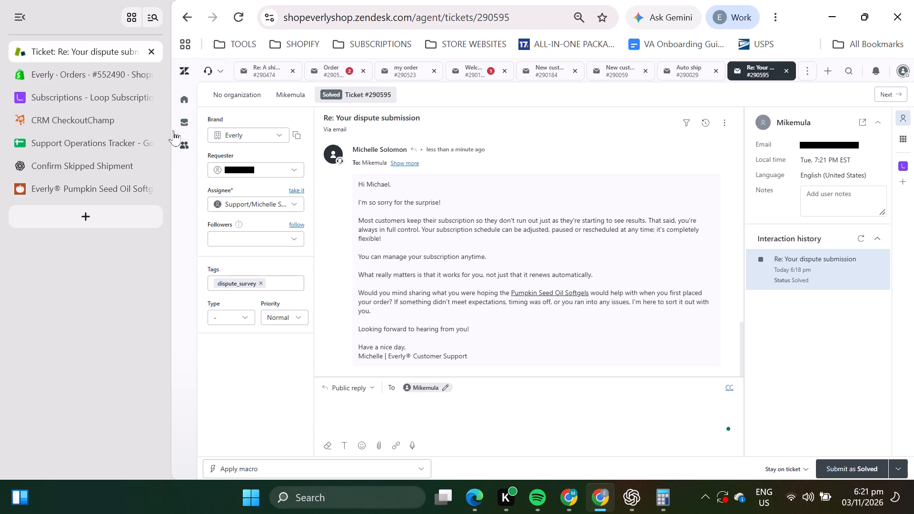
Go back to the ticket views to find another dispute survey ticket.
left_click(189, 122)
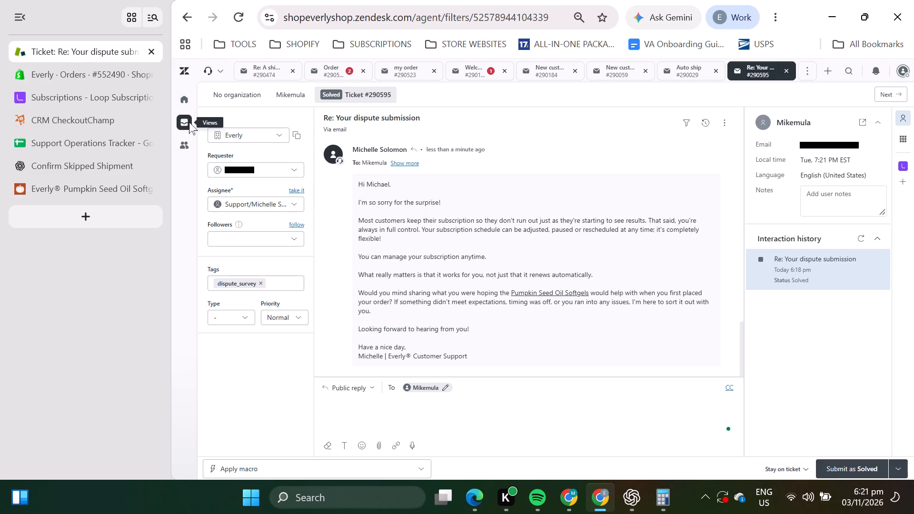
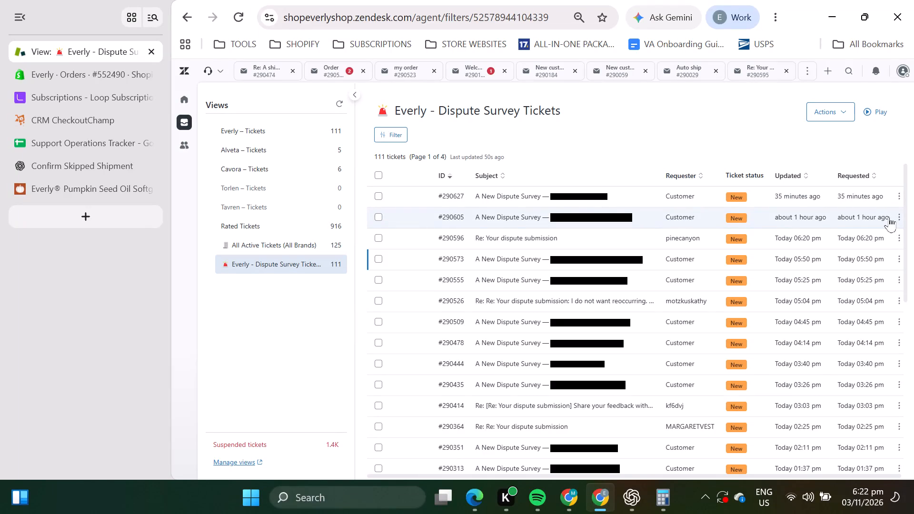
Open dispute survey ticket #290573 and set its requester to the customer whose email is given in the internal note.
left_click(527, 260)
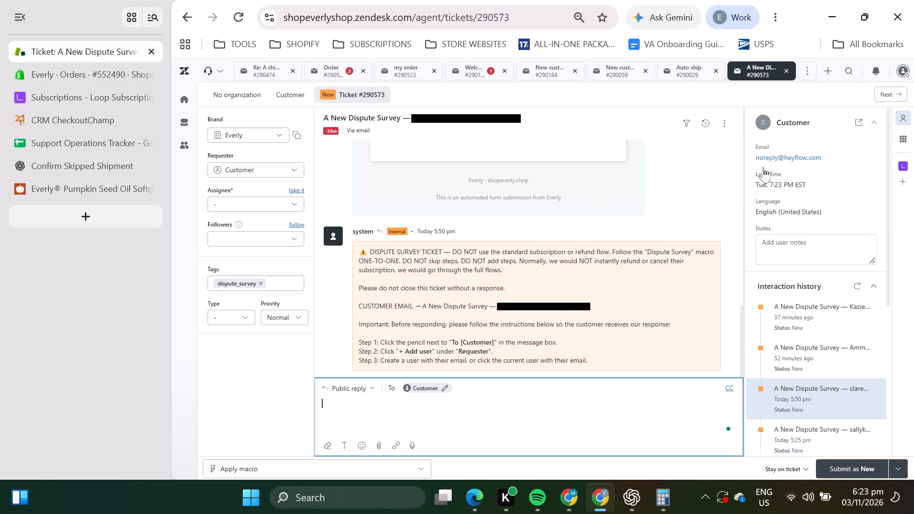
left_click_drag(598, 308, 566, 304)
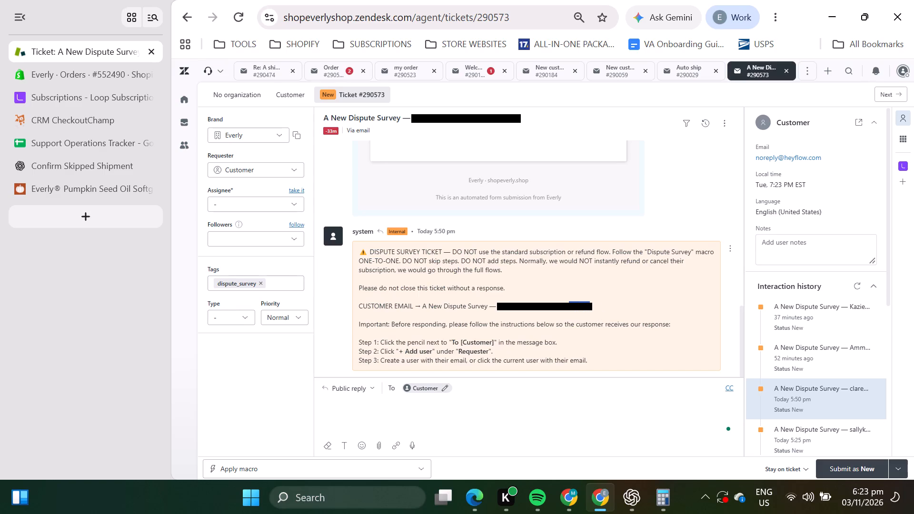
left_click_drag(566, 304, 497, 301)
right_click(505, 306)
left_click(561, 136)
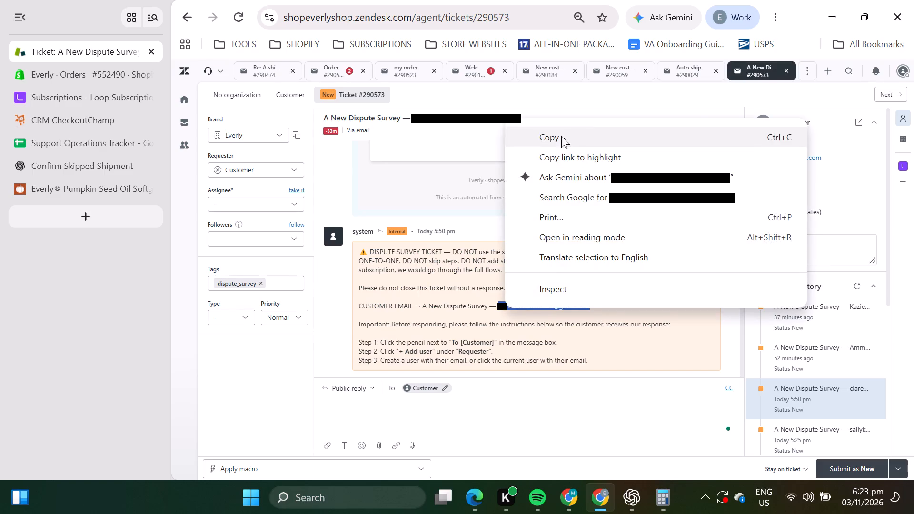
left_click(245, 173)
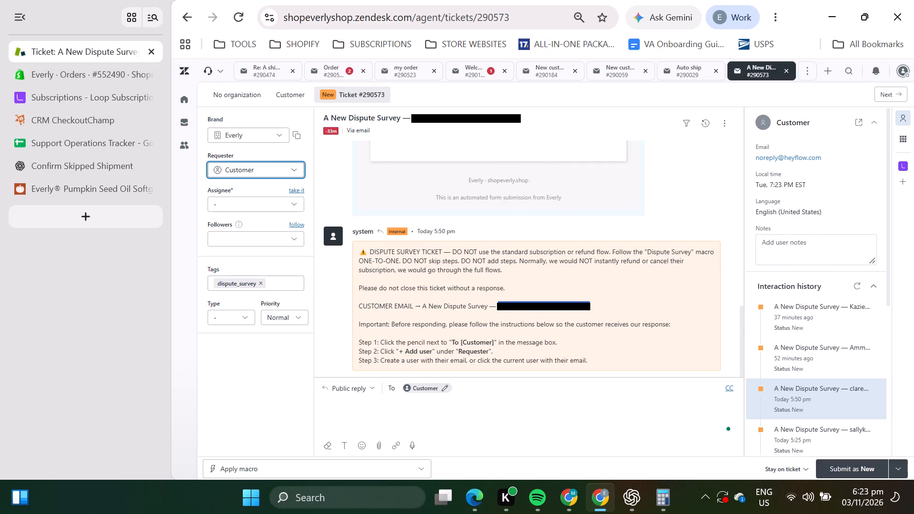
right_click(245, 172)
left_click(279, 317)
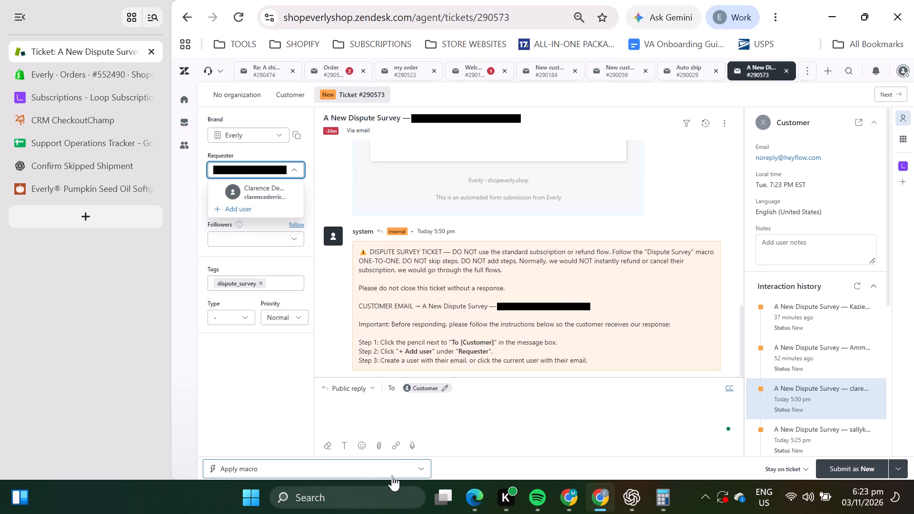
scroll(457, 329, "down", 3)
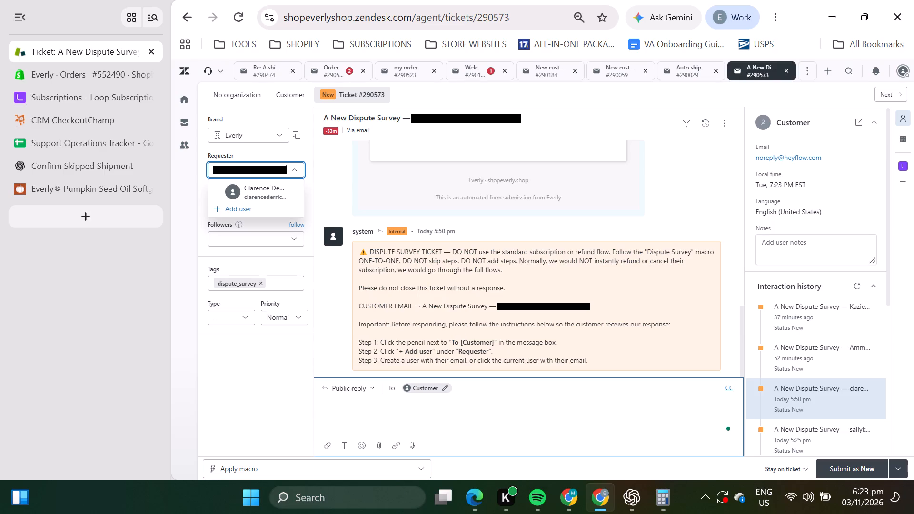
scroll(517, 280, "down", 5)
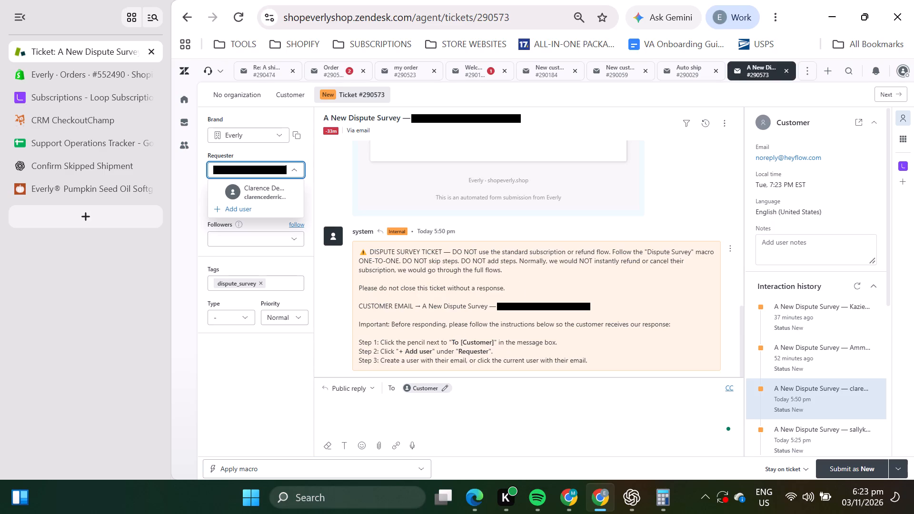
left_click(547, 301)
scroll(548, 301, "down", 2)
scroll(548, 301, "up", 1)
scroll(548, 301, "down", 11)
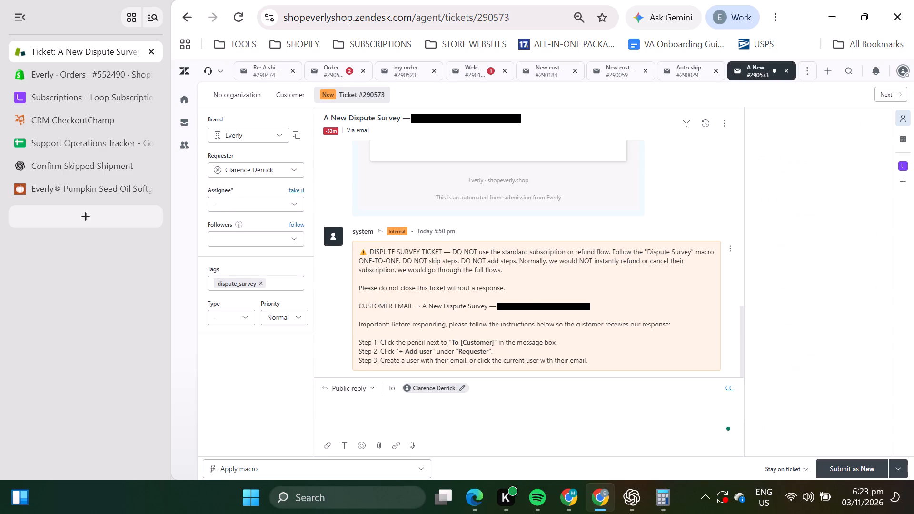
left_click(61, 76)
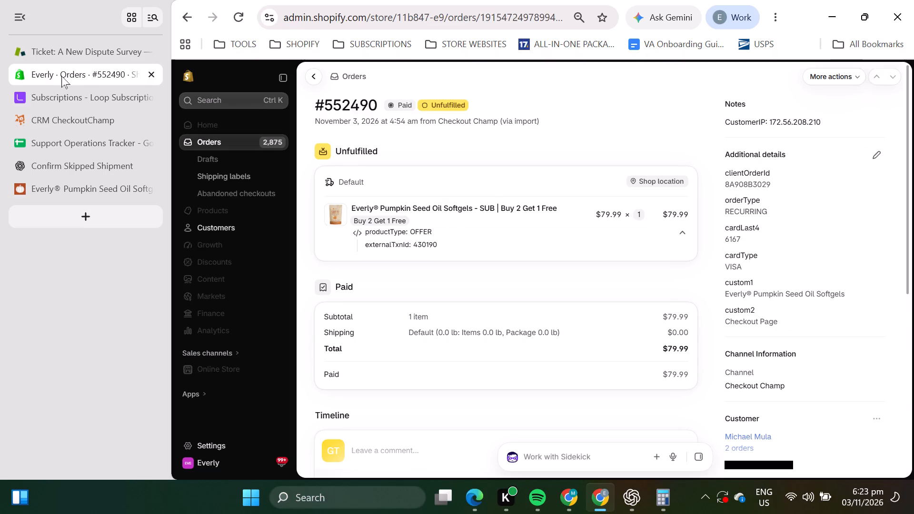
left_click(56, 49)
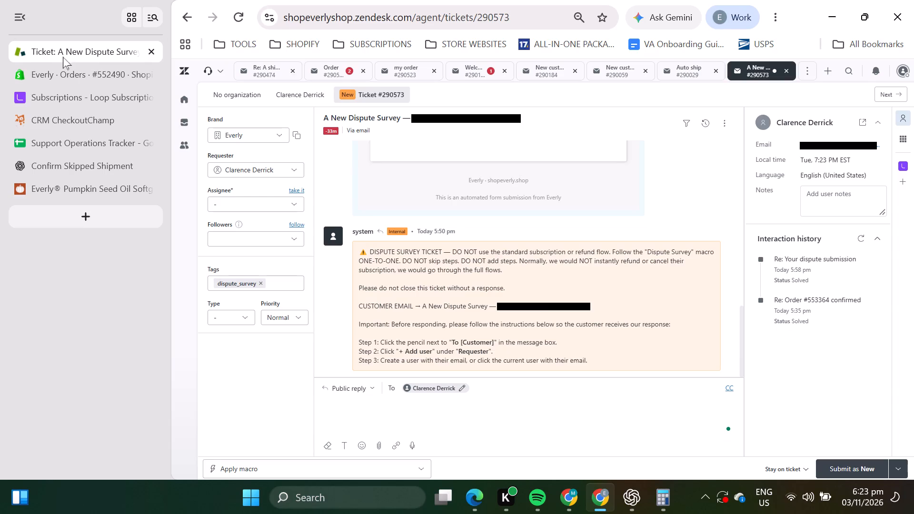
left_click(272, 170)
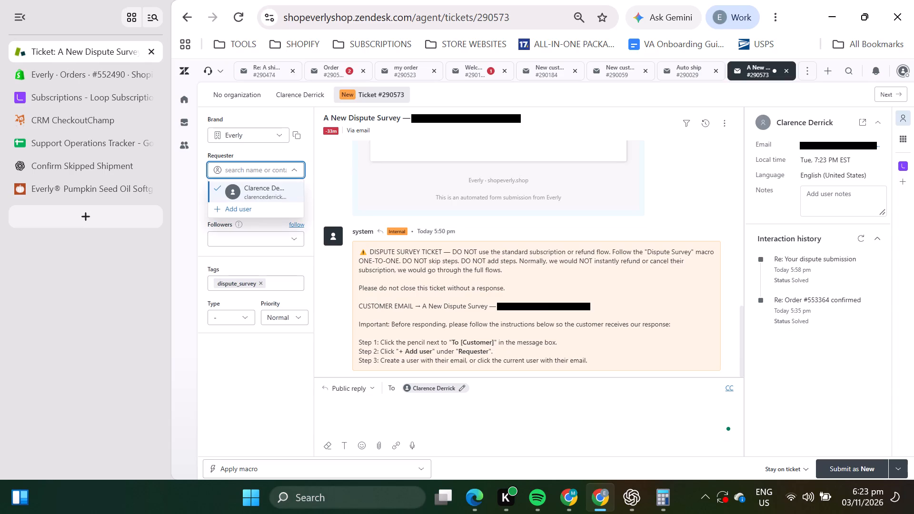
left_click(83, 75)
left_click(248, 103)
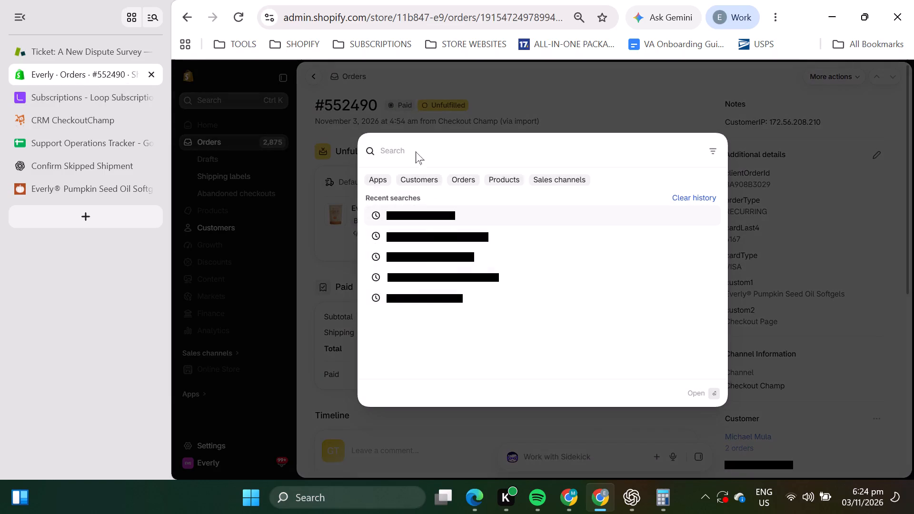
right_click(416, 151)
left_click(457, 314)
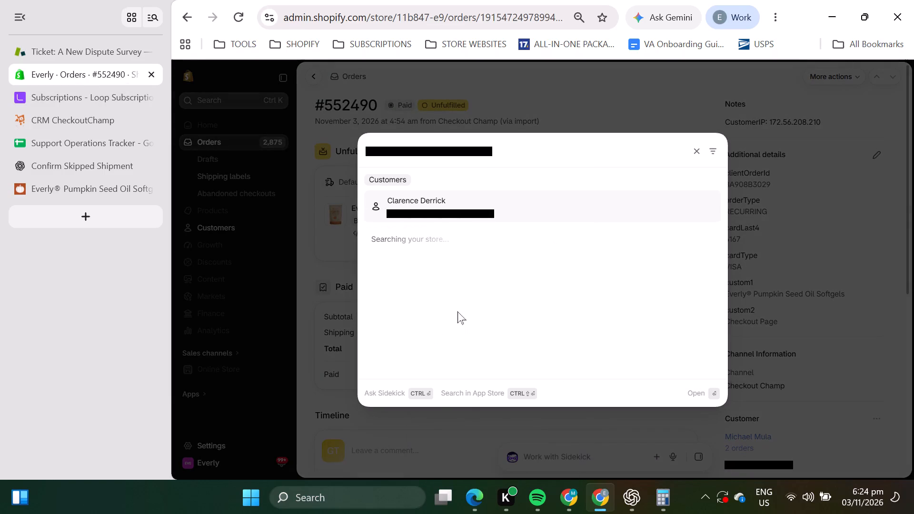
left_click(449, 239)
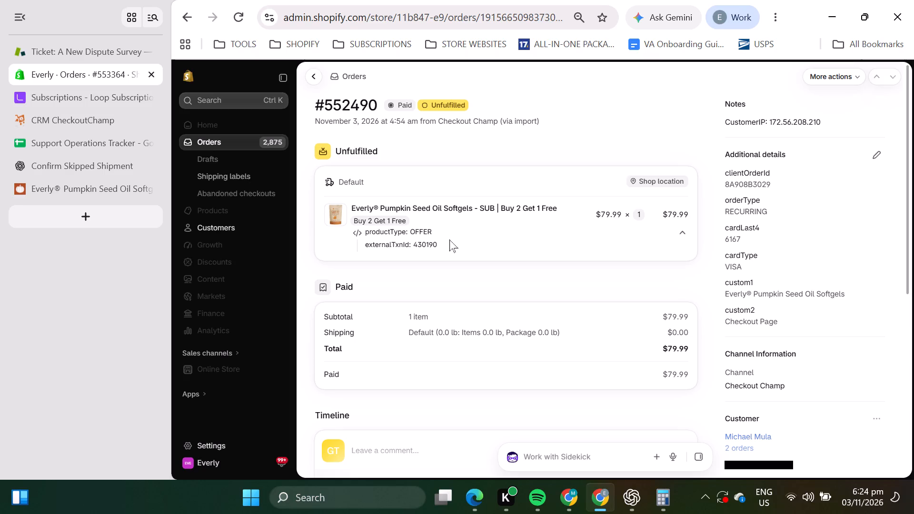
scroll(449, 239, "down", 6)
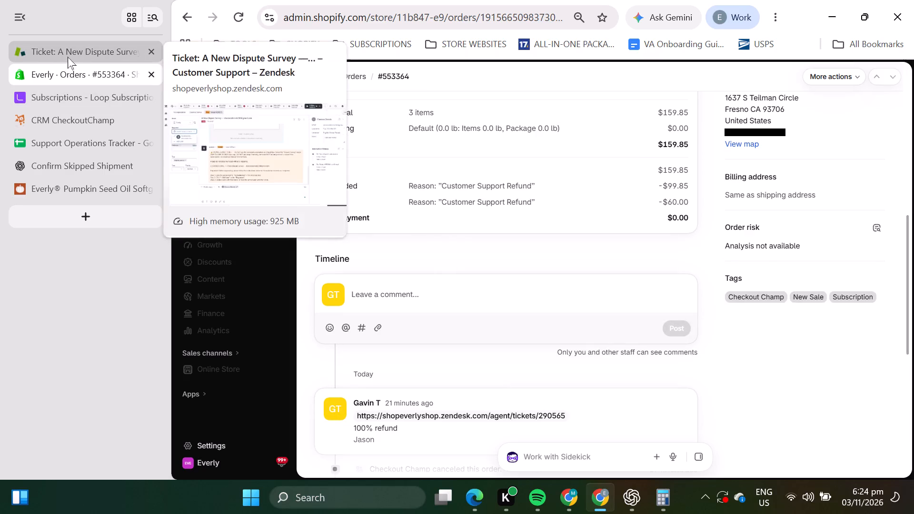
scroll(422, 182, "up", 3)
scroll(397, 151, "up", 3)
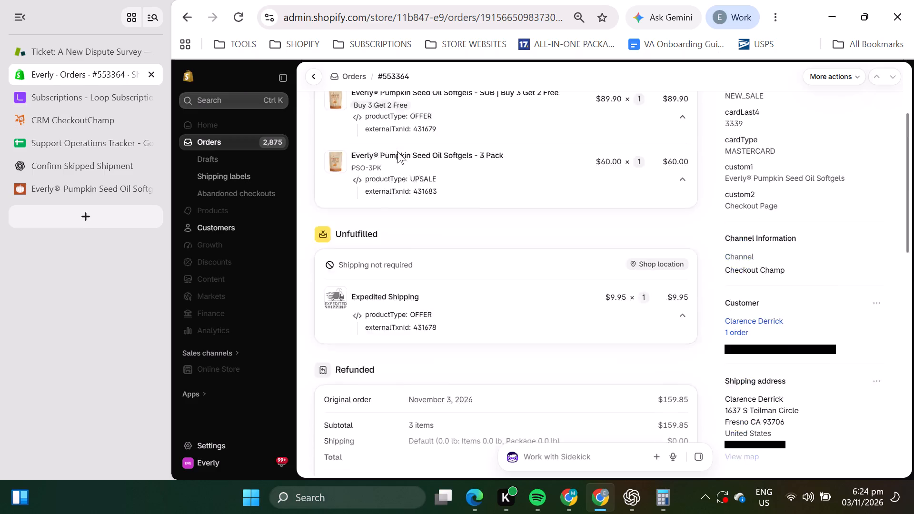
Apply the "Dispute Survey - Pumpkin Seed Oil [Step 1 - Ask Why]" macro to ticket #290573.
left_click(119, 50)
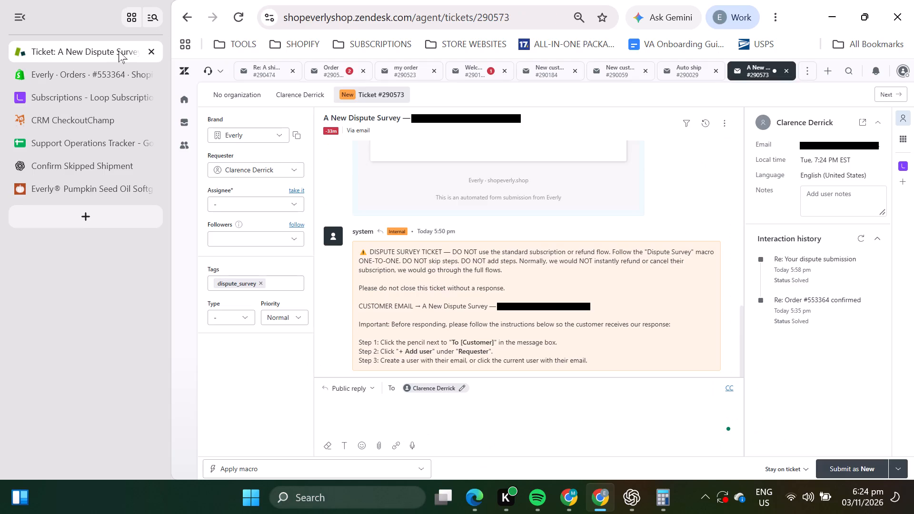
left_click(407, 470)
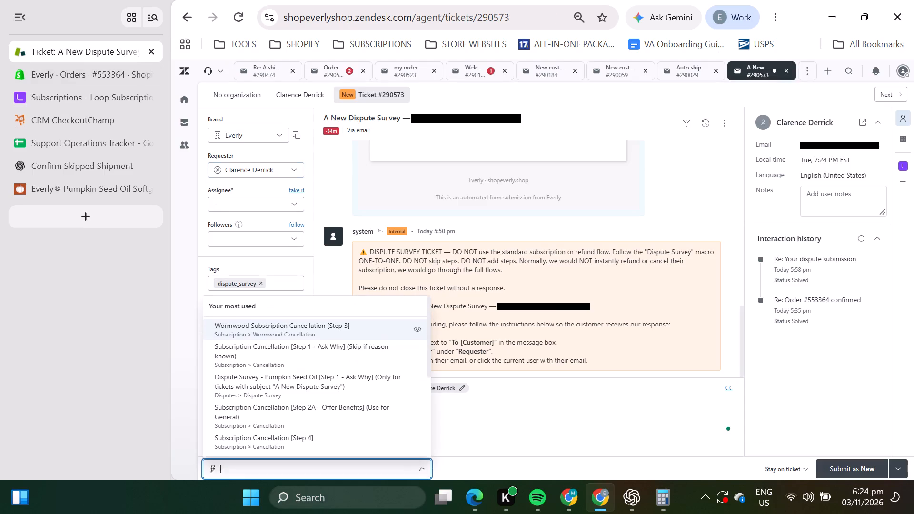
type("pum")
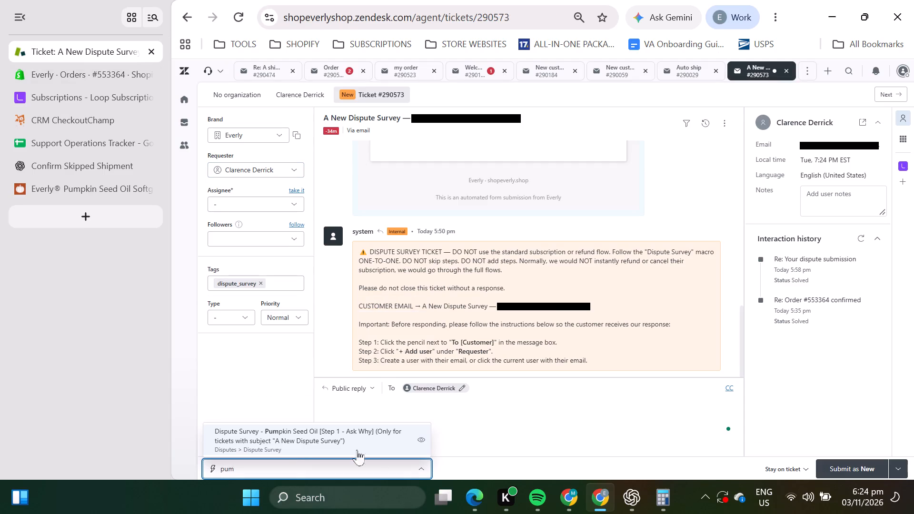
left_click(279, 437)
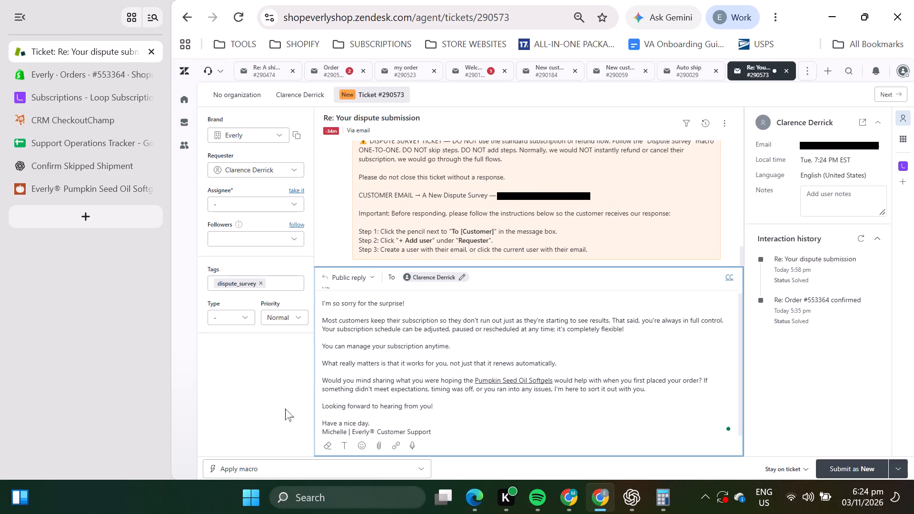
Personalise the reply by adding the customer's first name after "Hi" in the greeting.
scroll(425, 366, "up", 5)
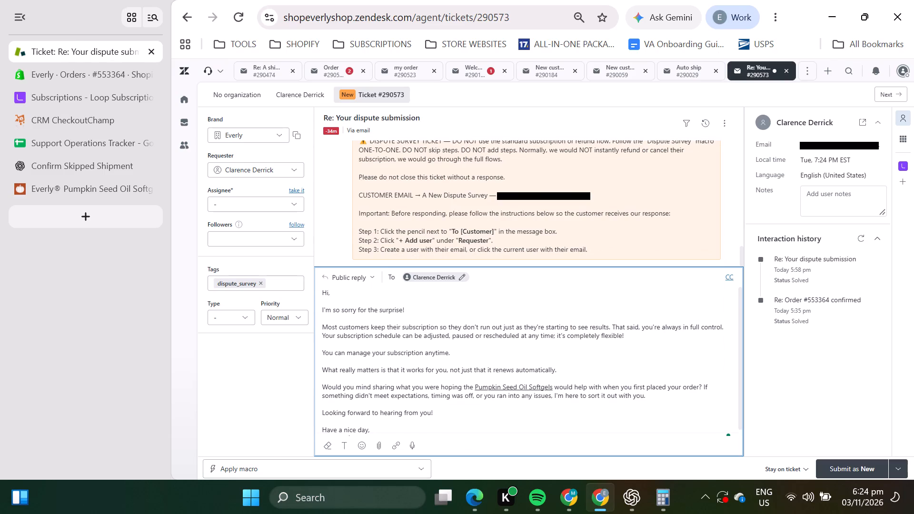
left_click(339, 296)
key("Left")
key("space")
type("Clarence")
left_click(463, 350)
Assign ticket #290573 to yourself and submit the personalised reply with the status Solved.
triple_click(298, 186)
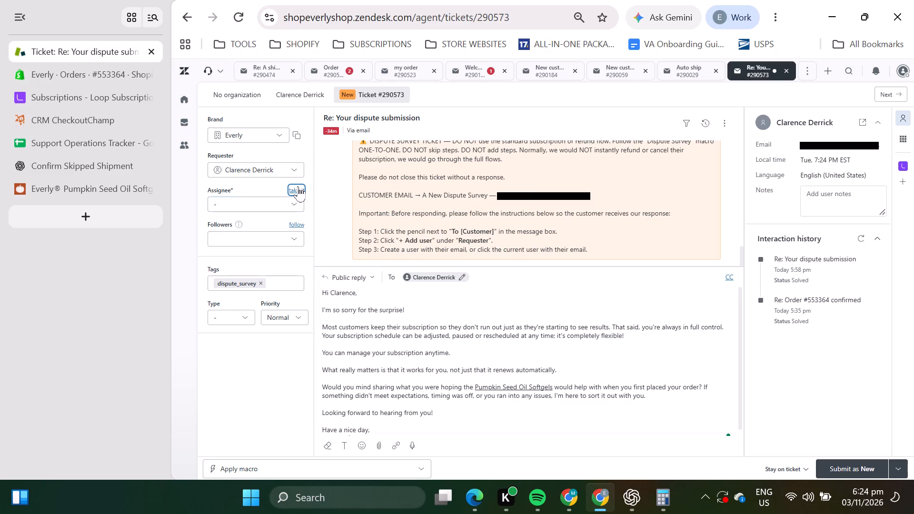
left_click(298, 186)
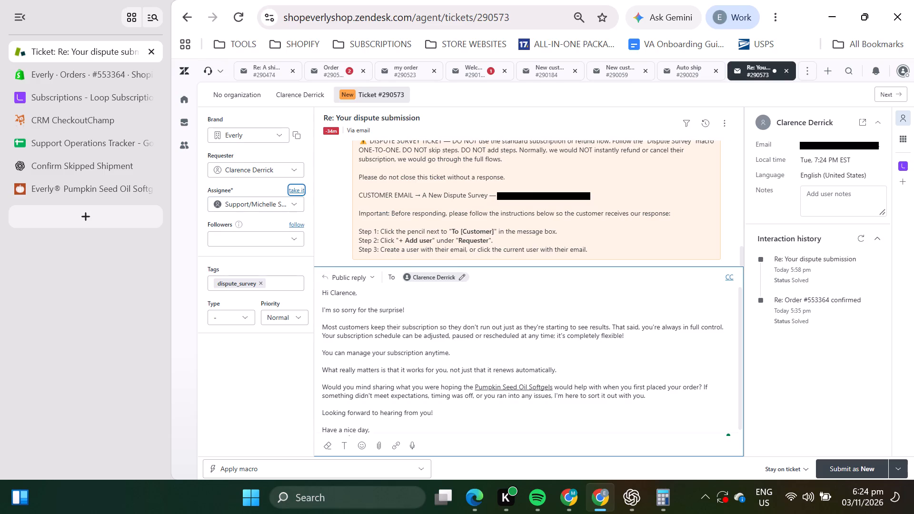
left_click(898, 468)
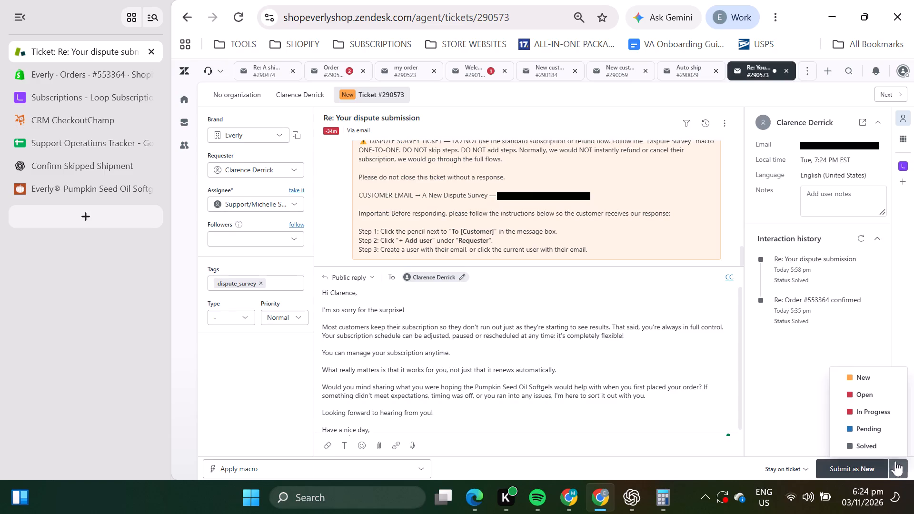
left_click(884, 448)
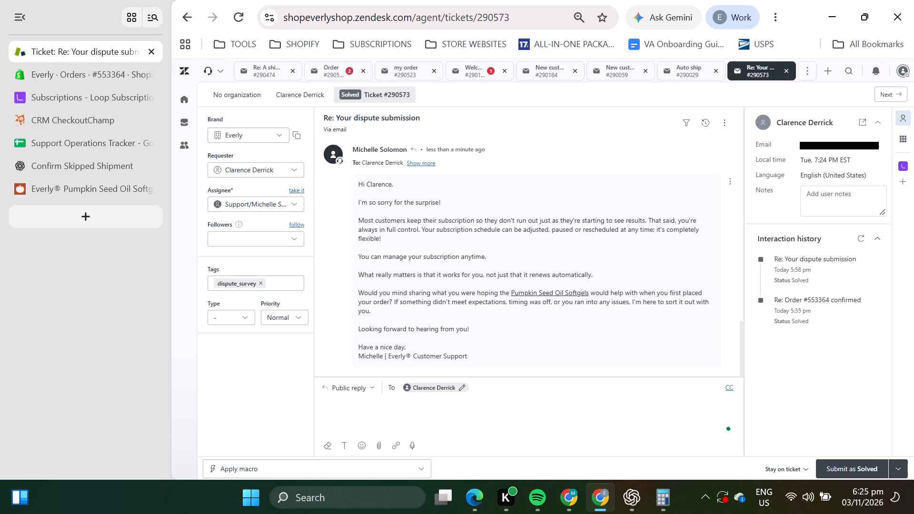
Go back to the ticket views to find another dispute survey ticket.
left_click(189, 98)
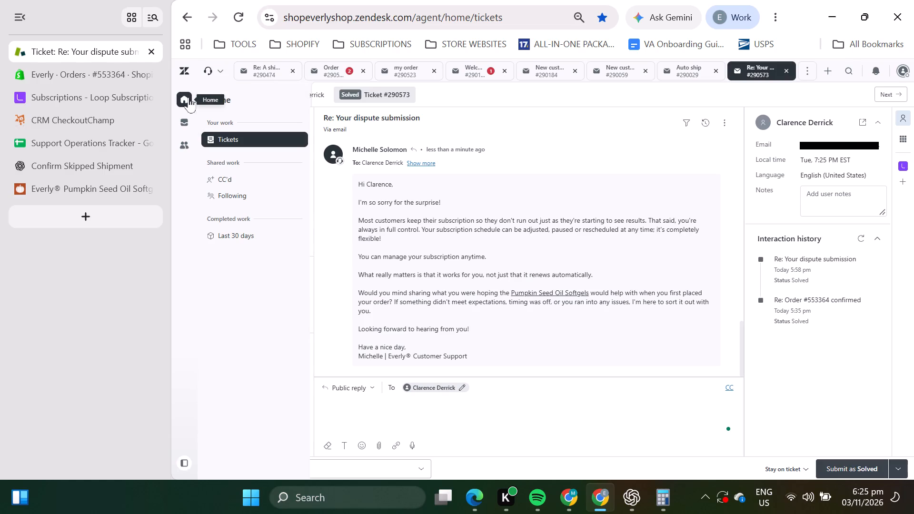
scroll(511, 270, "up", 3)
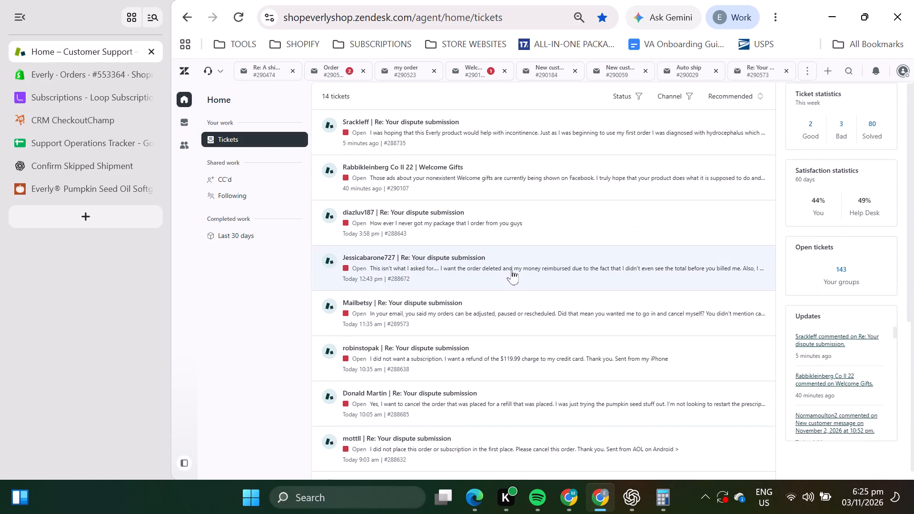
left_click(188, 123)
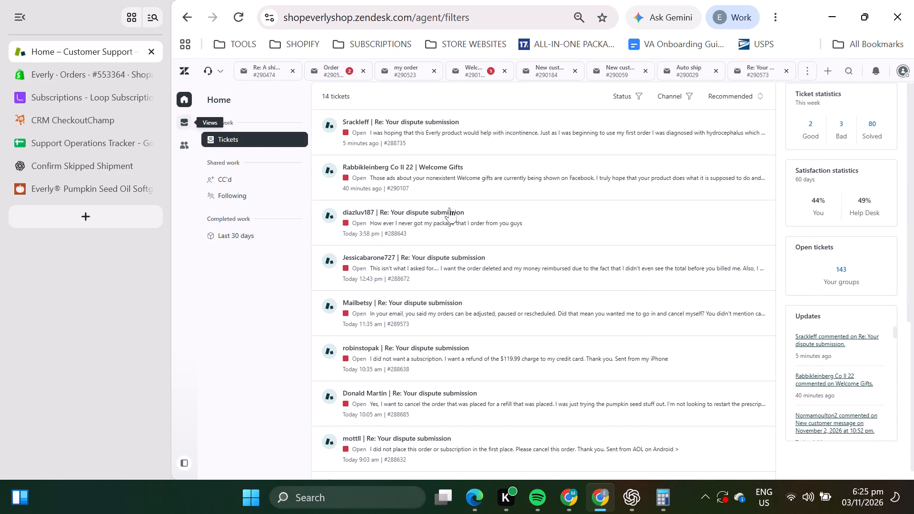
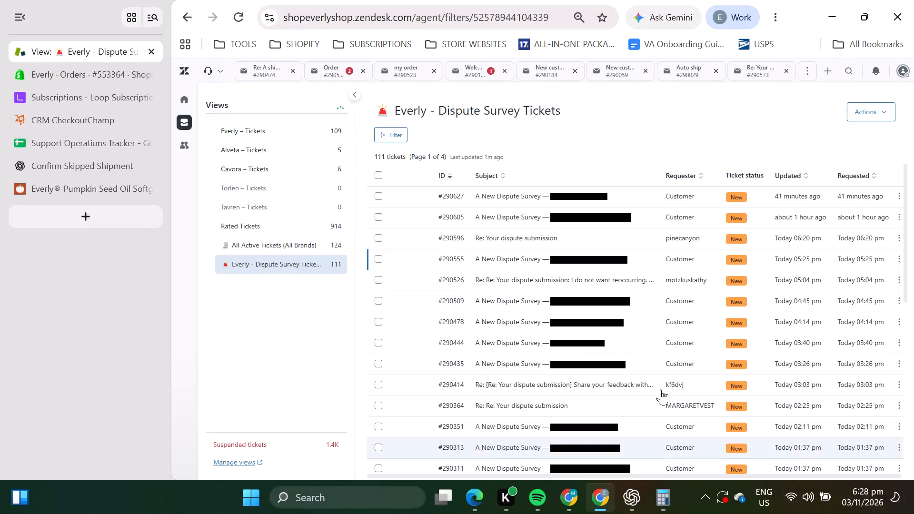
left_click(524, 299)
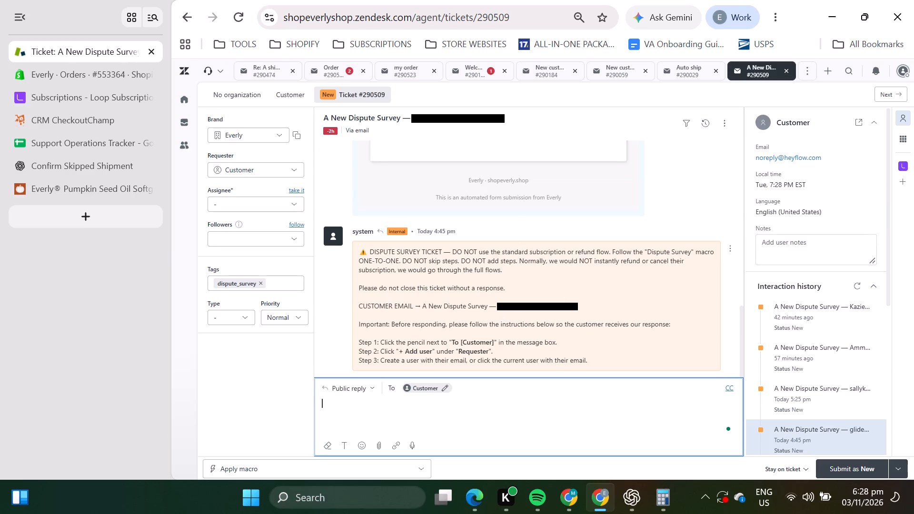
left_click_drag(497, 306, 584, 305)
right_click(566, 307)
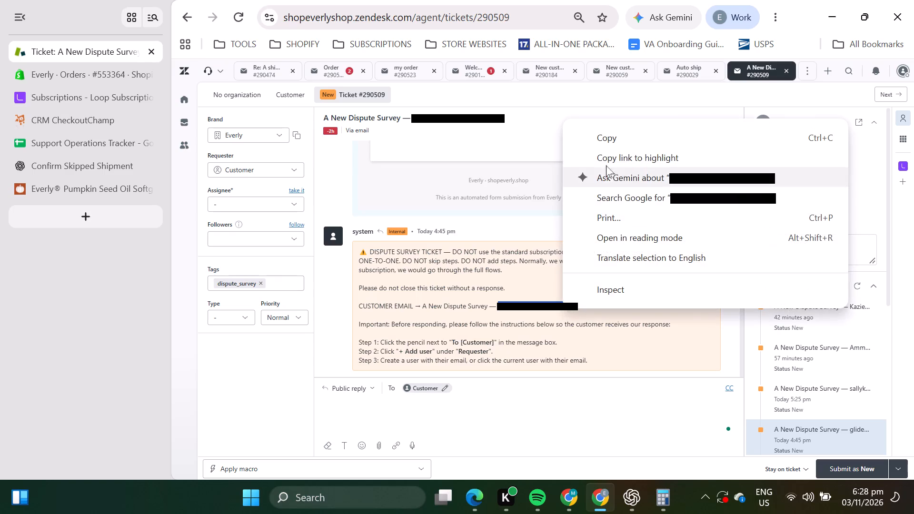
left_click(606, 138)
left_click(71, 72)
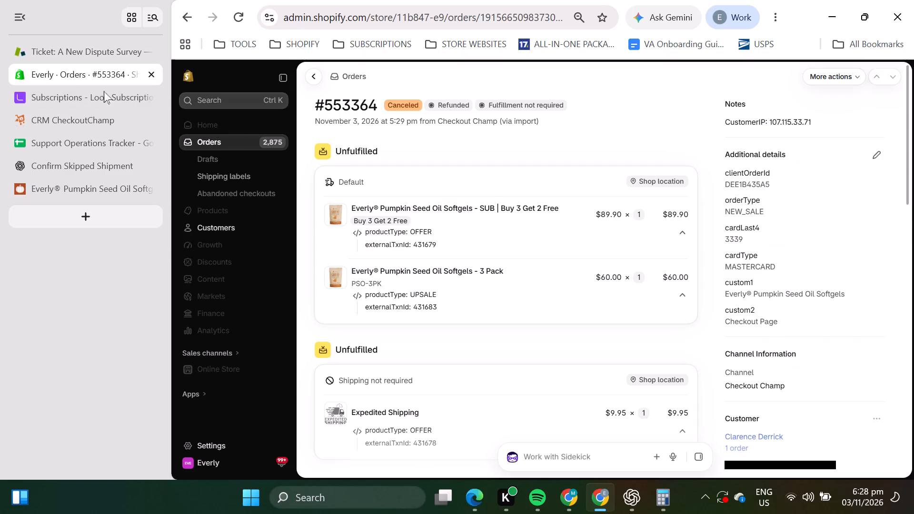
left_click(248, 99)
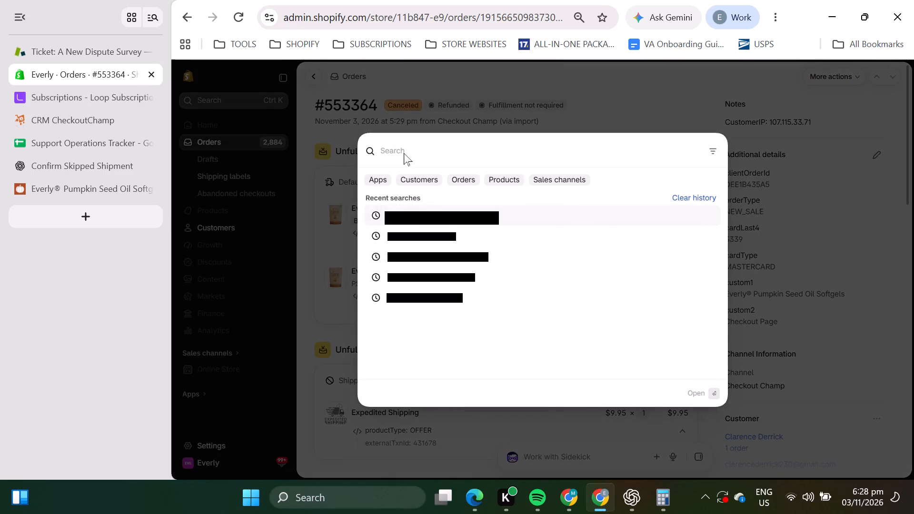
right_click(404, 147)
left_click(457, 314)
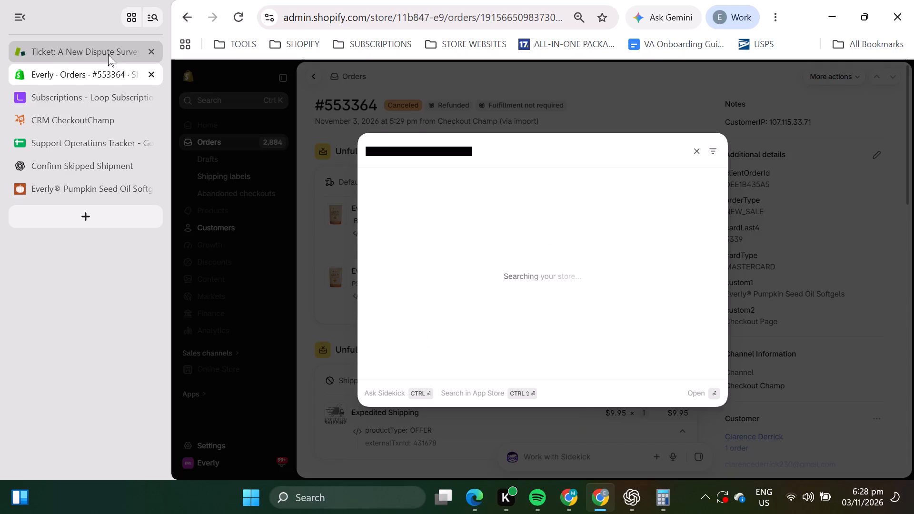
left_click(108, 54)
left_click(243, 169)
right_click(243, 169)
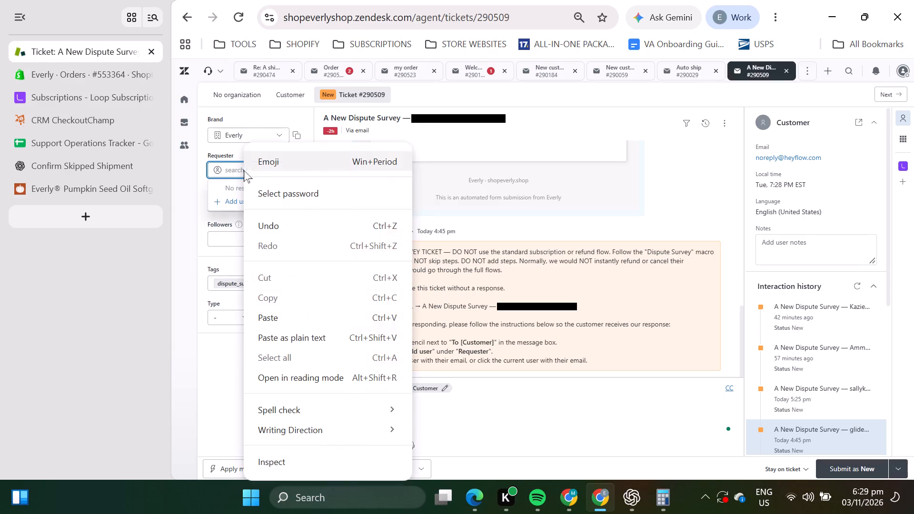
left_click(275, 322)
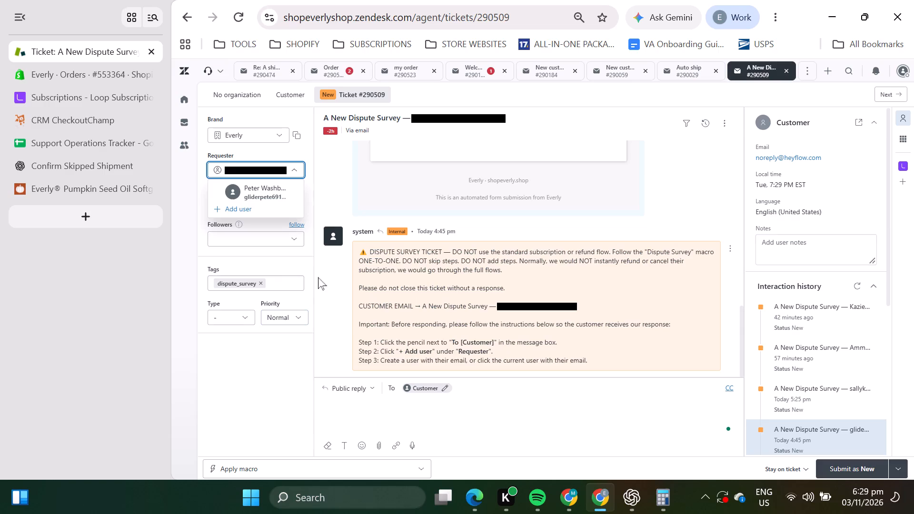
left_click(264, 193)
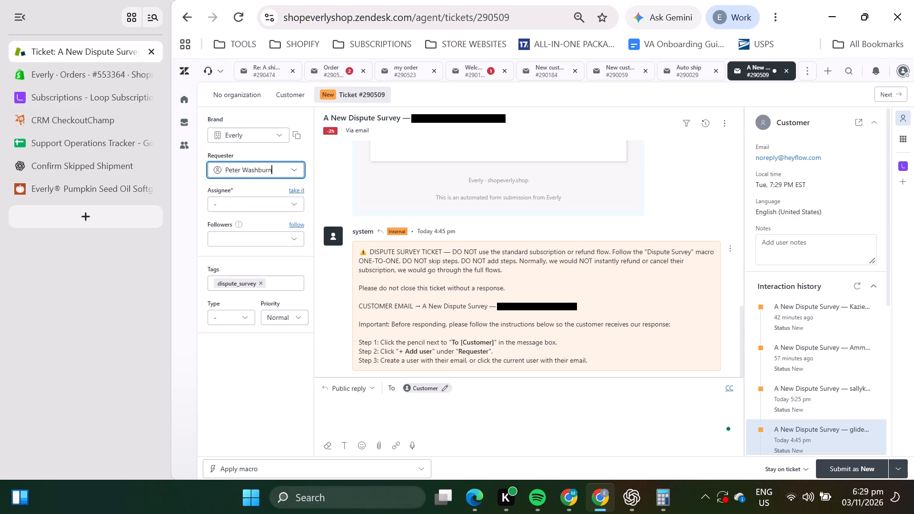
left_click(100, 64)
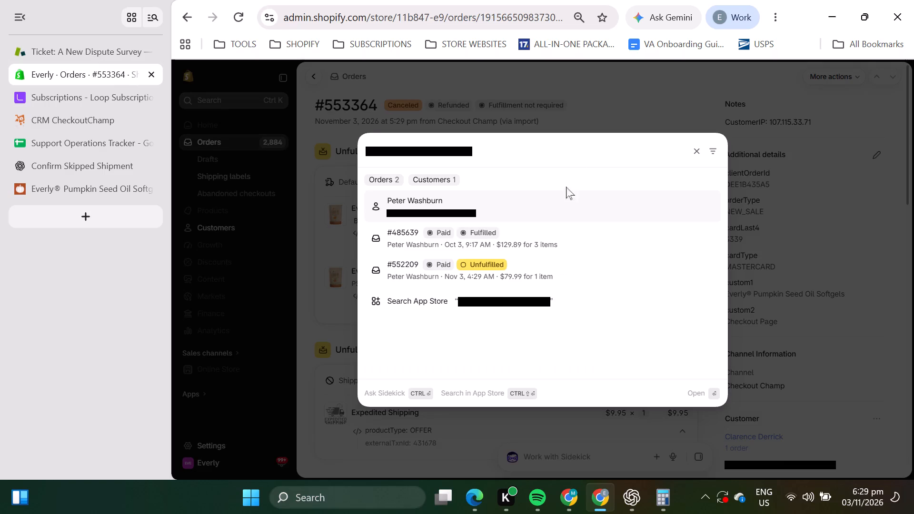
left_click(484, 267)
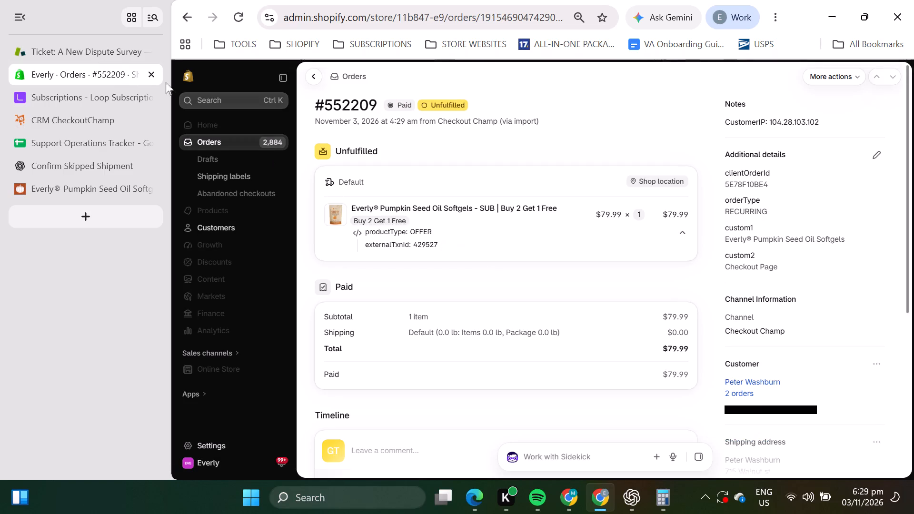
left_click(84, 50)
left_click(80, 79)
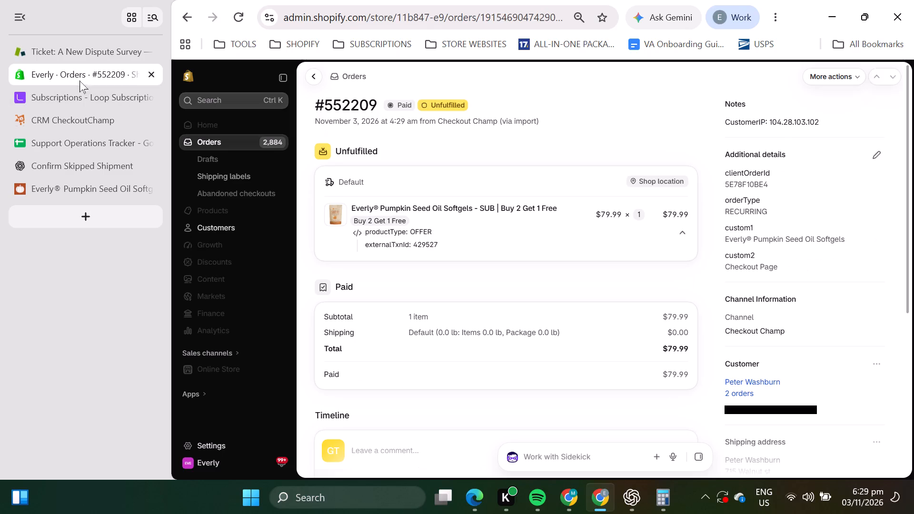
left_click(82, 53)
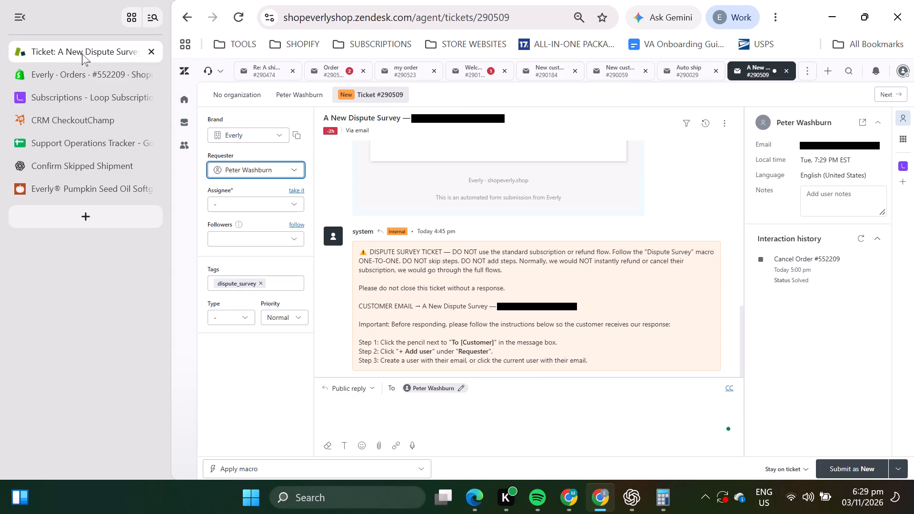
Apply the "Dispute Survey - Pumpkin Seed Oil [Step 1 - Ask Why]" macro to ticket #290509.
left_click(391, 428)
left_click(423, 465)
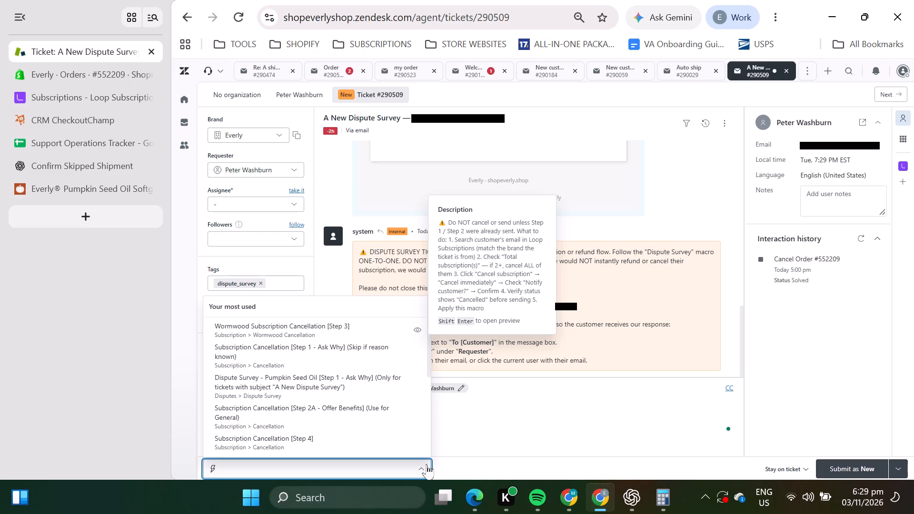
type("pump")
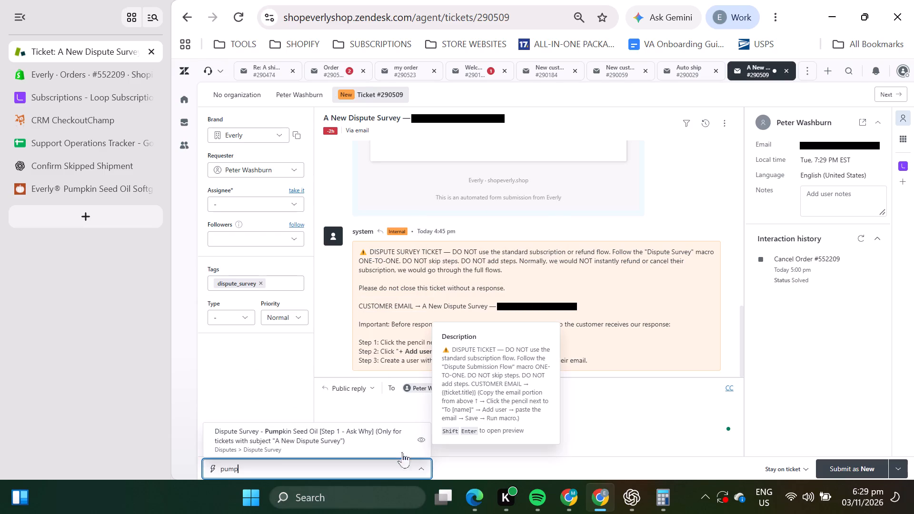
left_click(328, 431)
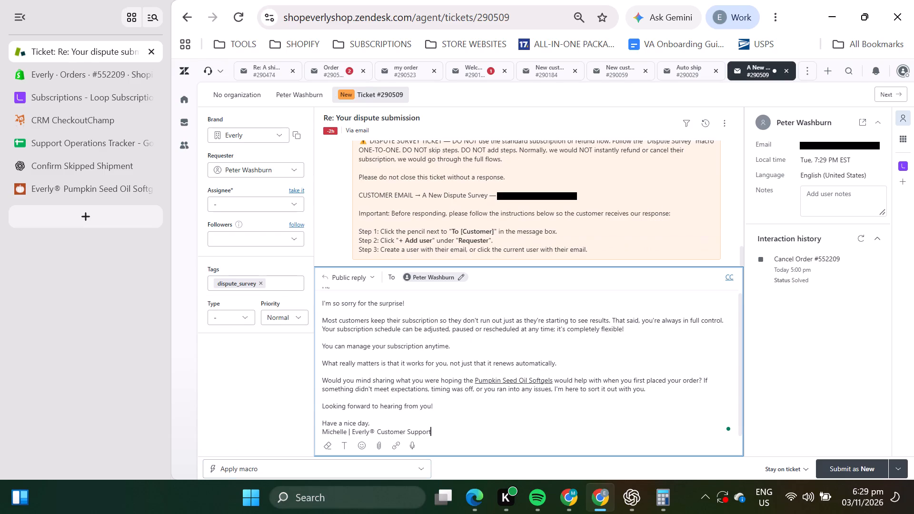
Personalise the reply by adding the customer's first name after "Hi" in the greeting.
scroll(367, 338, "up", 4)
left_click(346, 294)
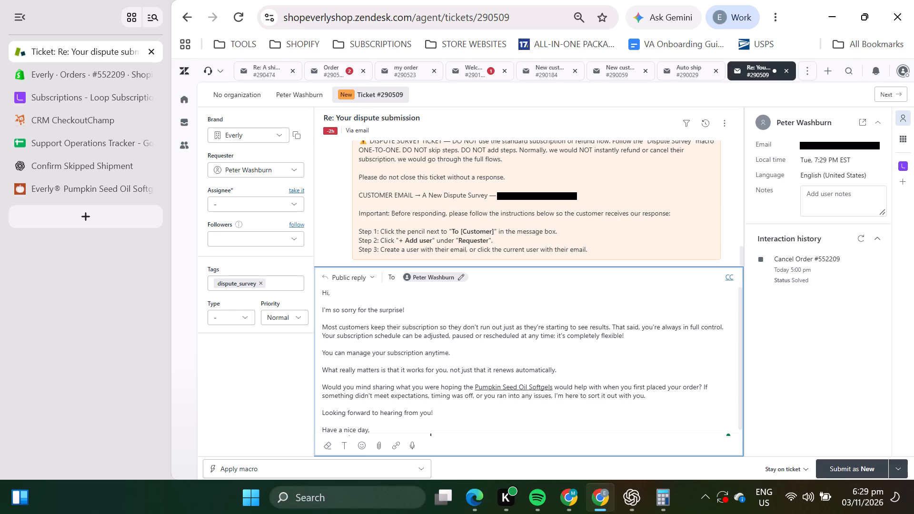
key("Left")
key("space")
type("Peter")
Assign ticket #290509 to yourself.
double_click(295, 189)
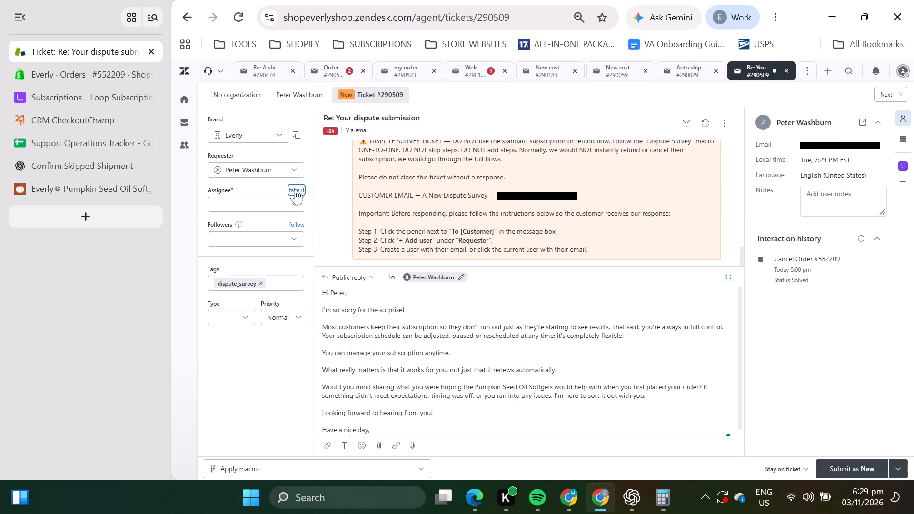
left_click(295, 189)
left_click(75, 80)
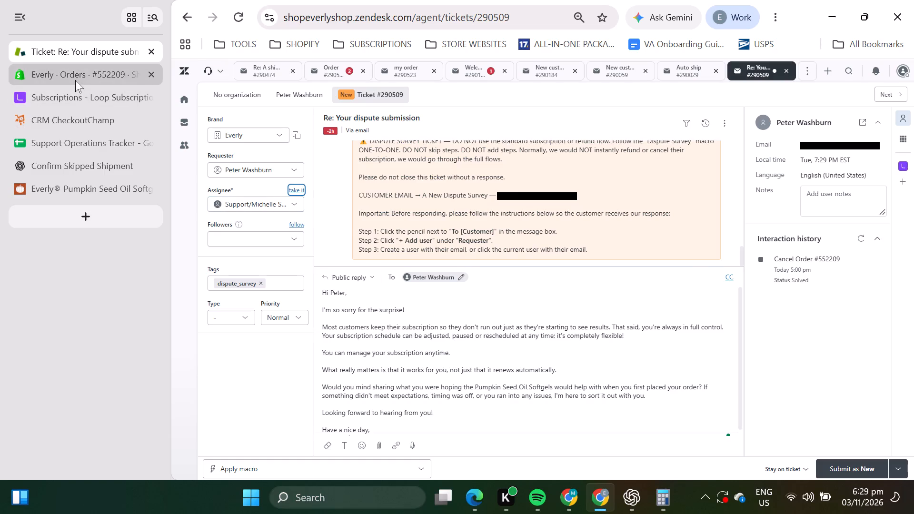
left_click(70, 56)
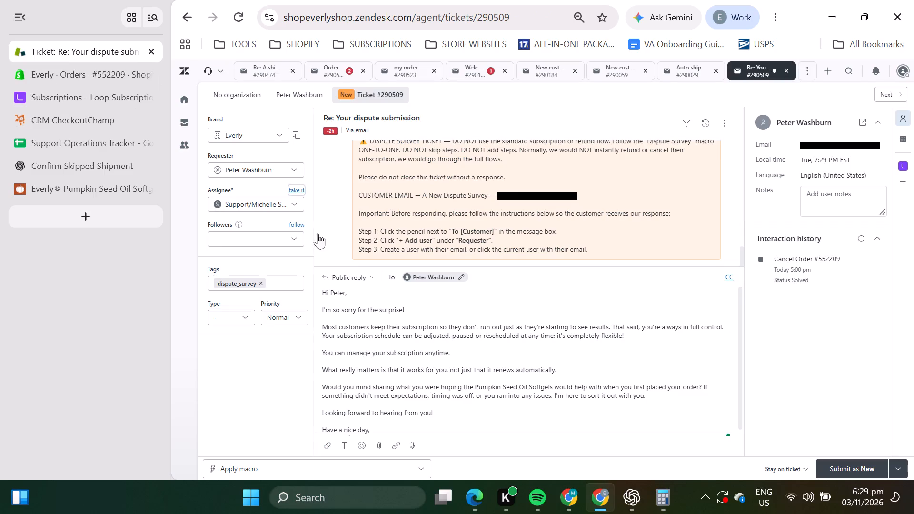
left_click(296, 196)
left_click(294, 183)
double_click(301, 189)
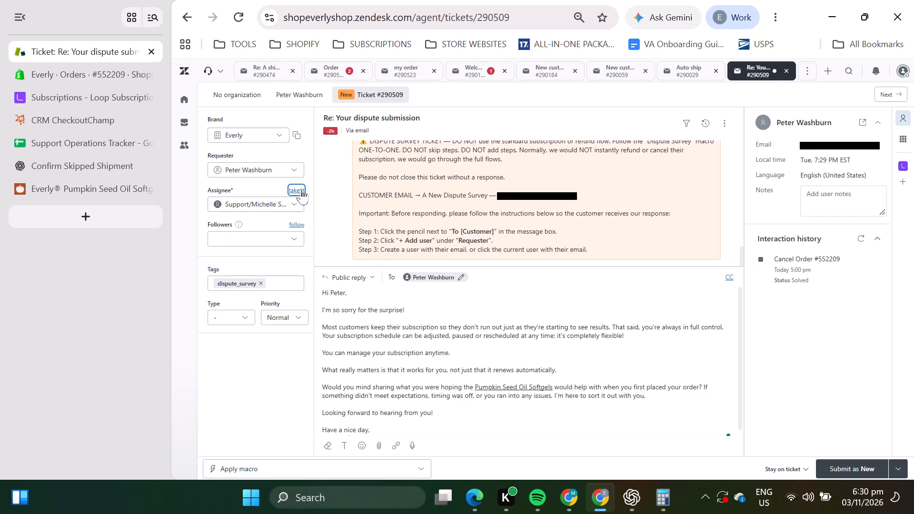
left_click(301, 189)
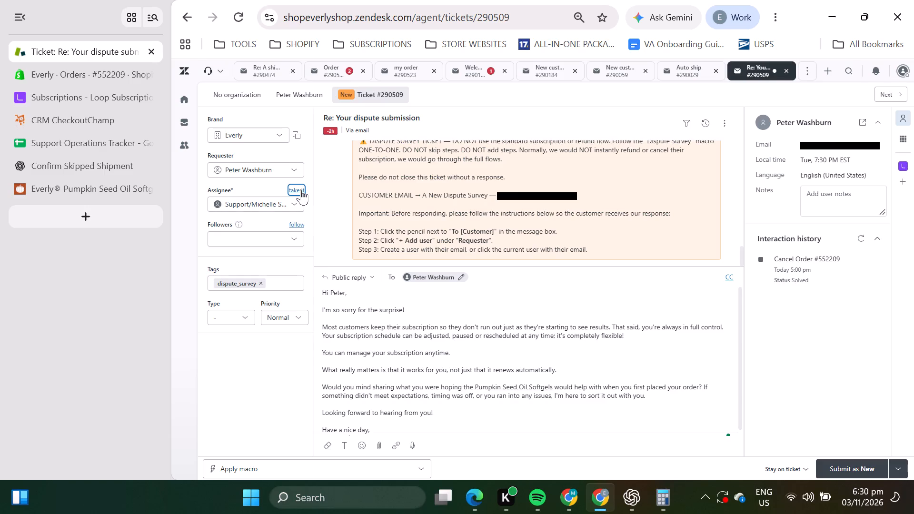
double_click(300, 190)
Check the end of the personalised reply and submit ticket #290509 with the status Solved.
left_click(446, 337)
scroll(482, 355, "down", 3)
left_click(897, 470)
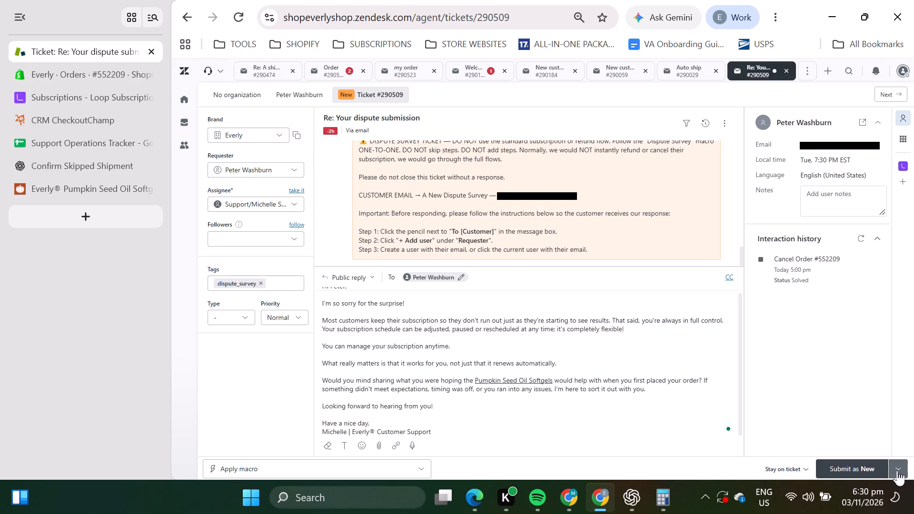
left_click(878, 453)
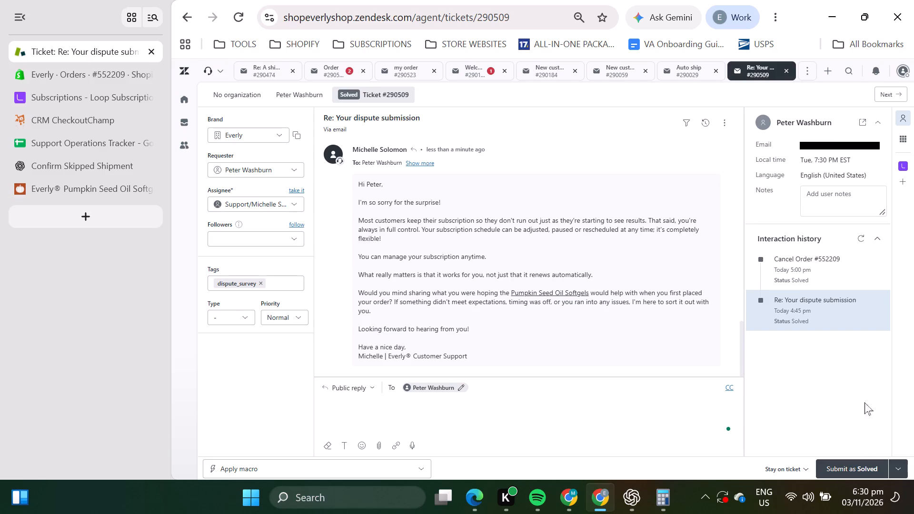
Return to the dispute survey ticket view, open follow-up ticket #290526 and read the customer's message and internal note.
left_click(179, 124)
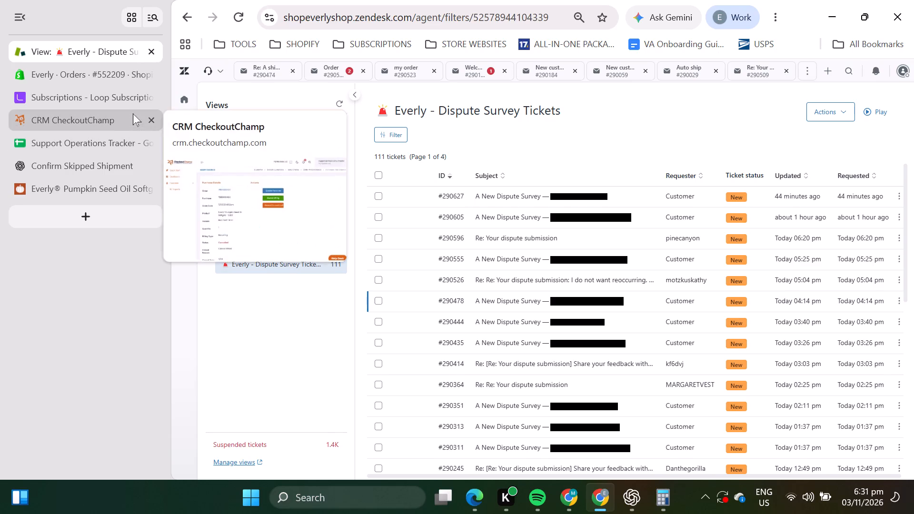
left_click(539, 278)
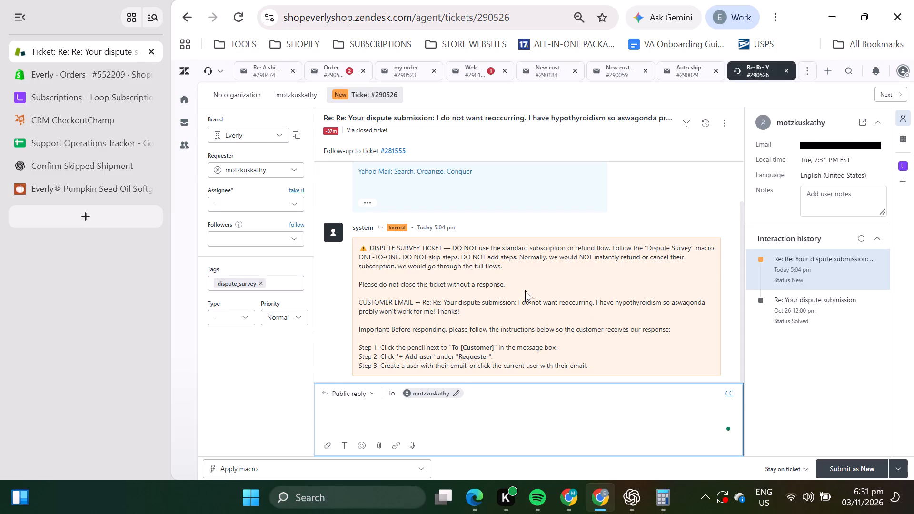
scroll(525, 290, "up", 2)
scroll(526, 290, "down", 3)
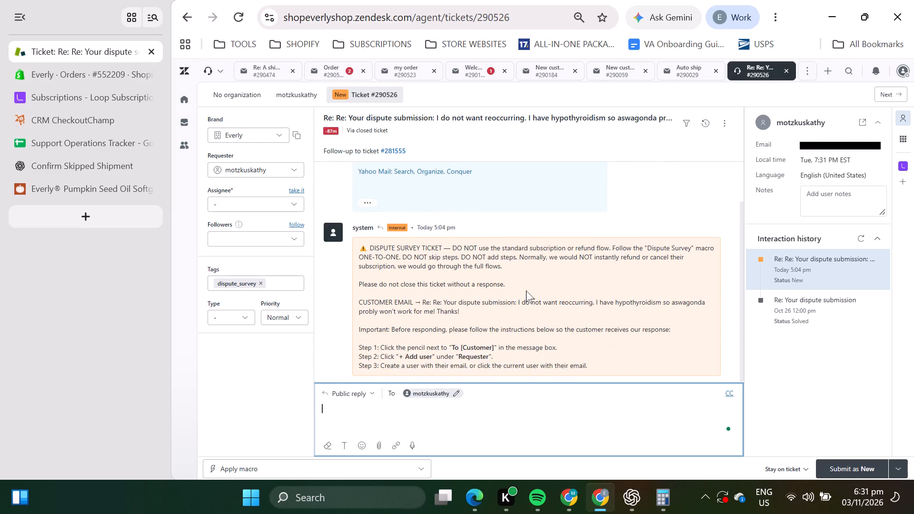
scroll(526, 290, "up", 4)
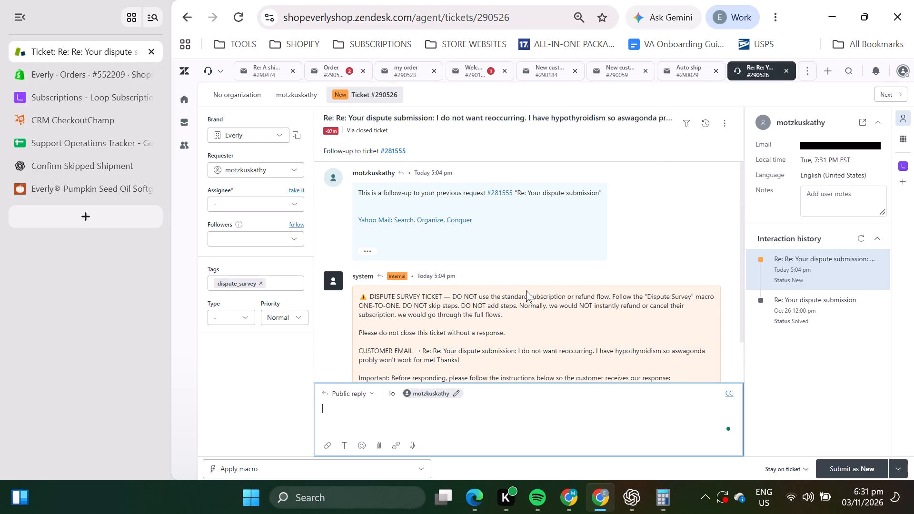
scroll(526, 290, "down", 11)
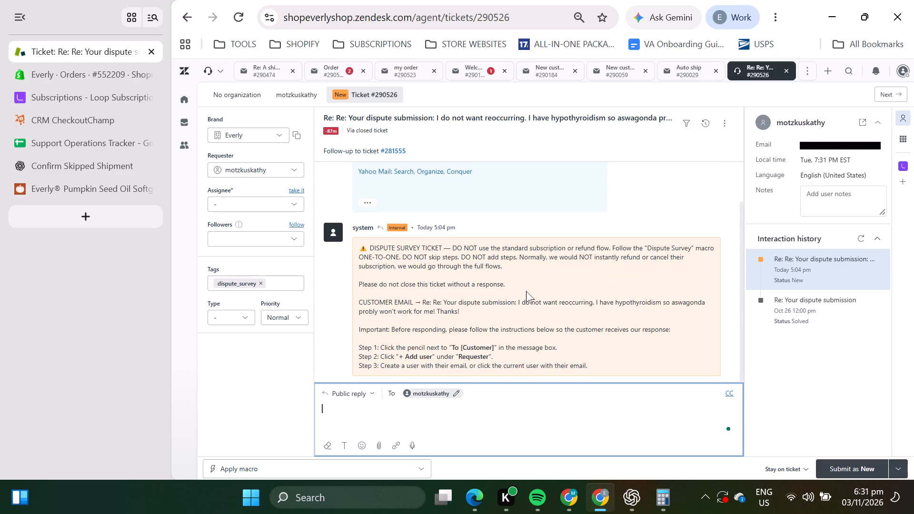
scroll(526, 291, "up", 3)
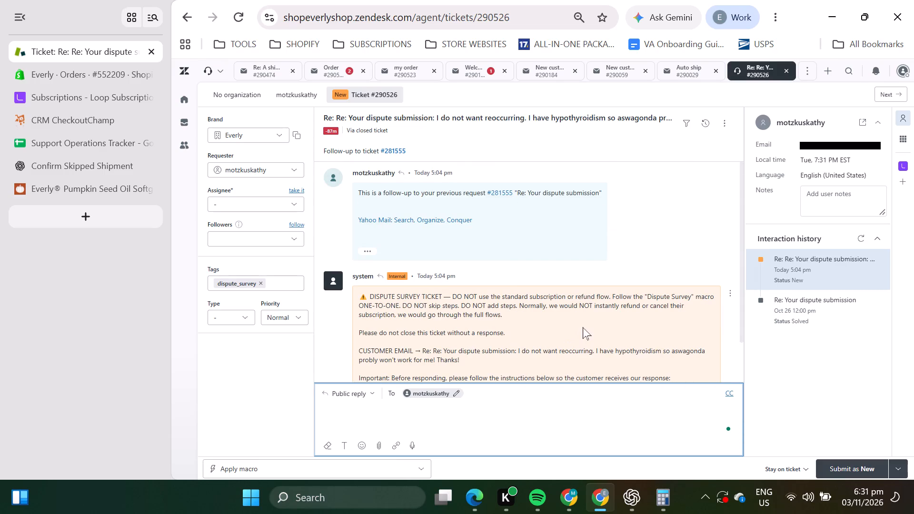
scroll(583, 327, "down", 3)
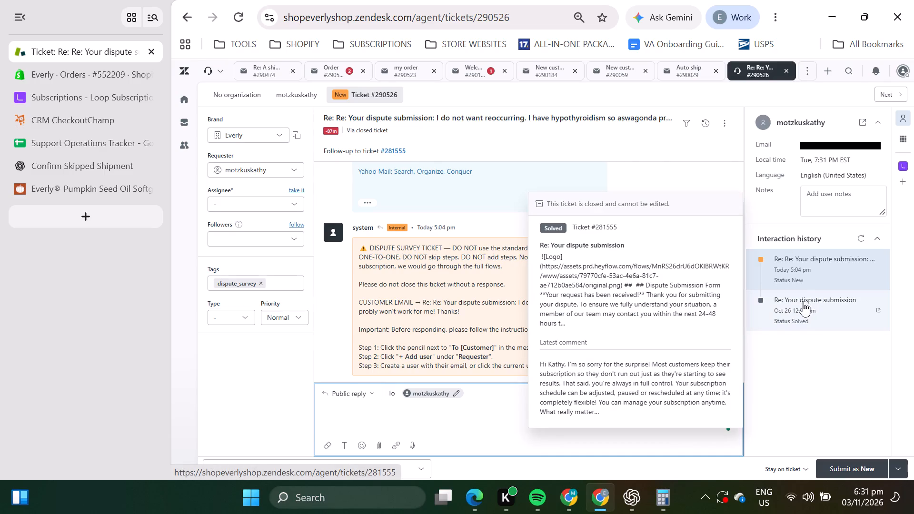
left_click(806, 312)
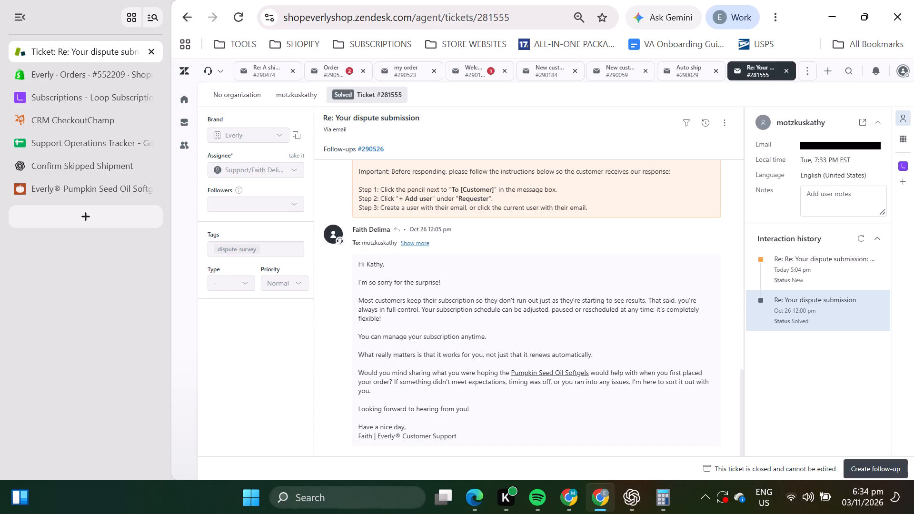
scroll(487, 360, "up", 2)
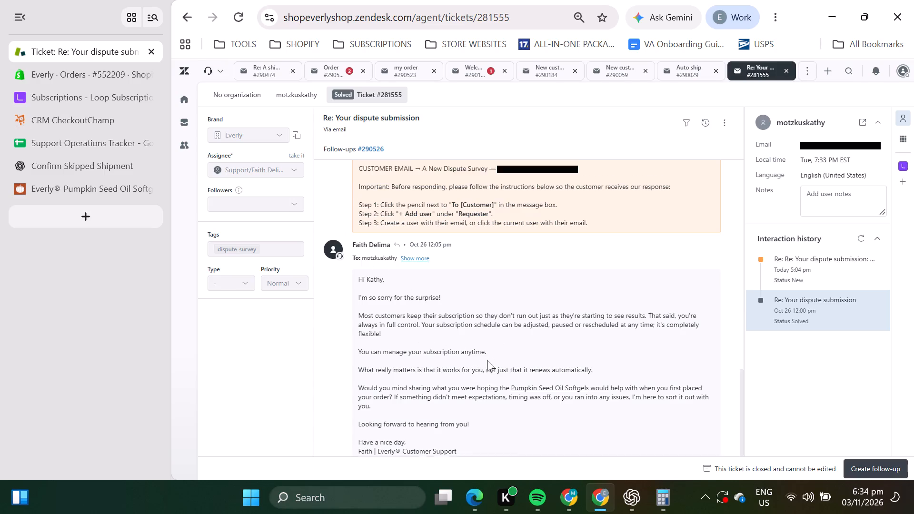
scroll(483, 358, "up", 4)
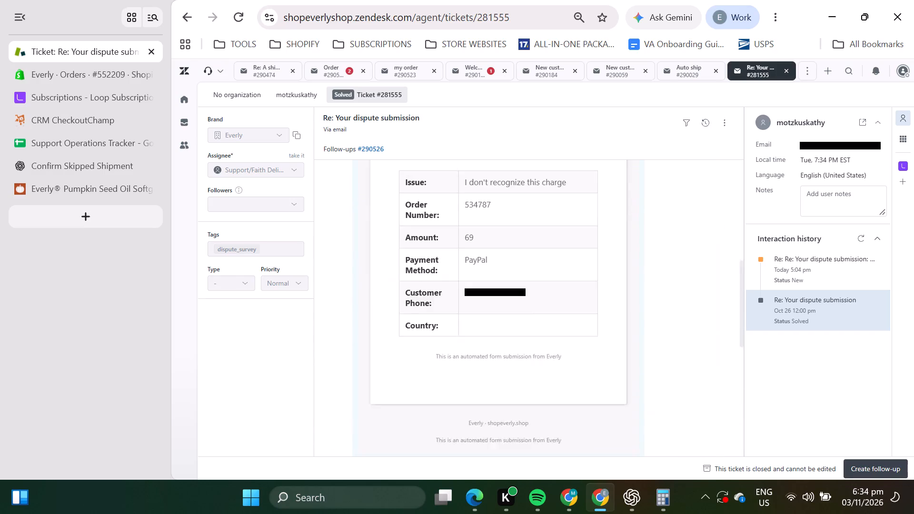
scroll(483, 357, "up", 3)
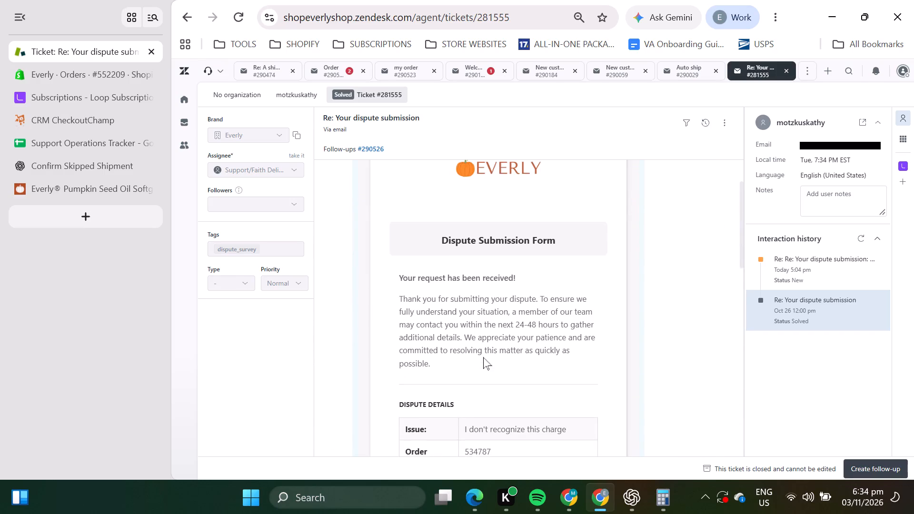
scroll(483, 357, "down", 6)
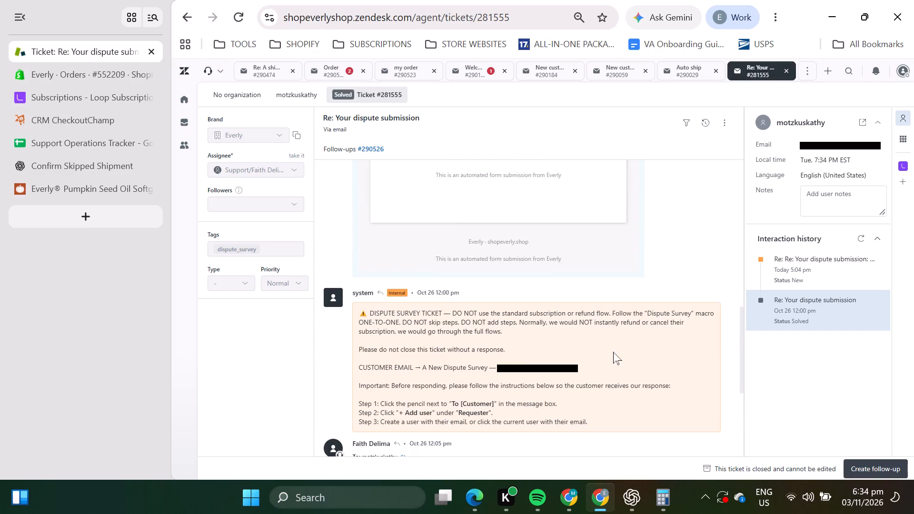
scroll(606, 350, "up", 1)
scroll(606, 350, "down", 8)
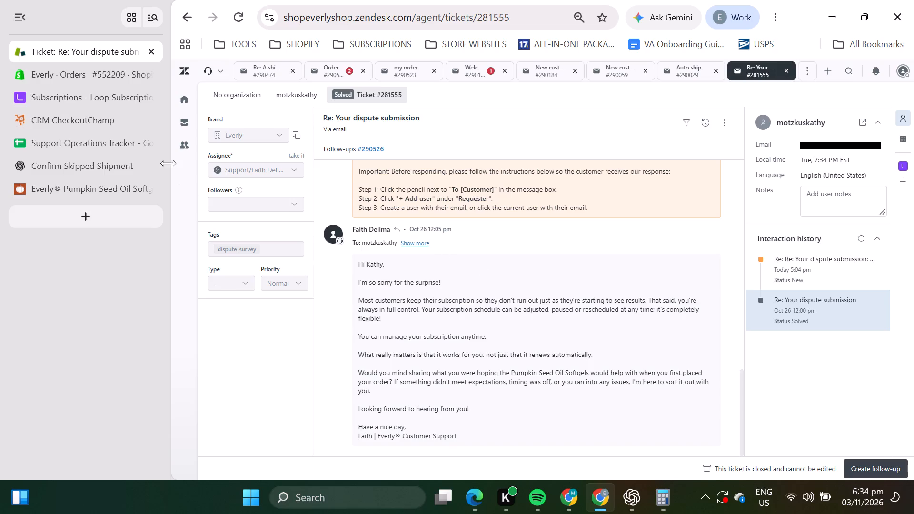
left_click(188, 125)
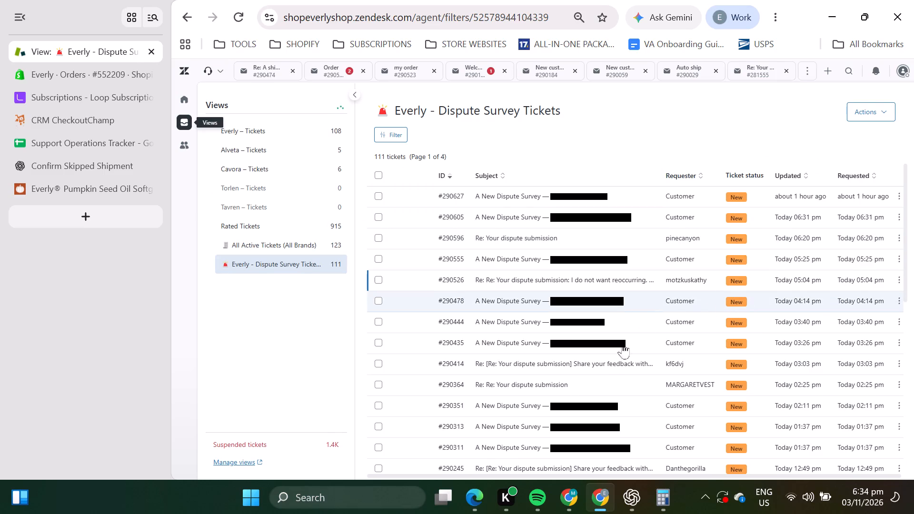
left_click(512, 347)
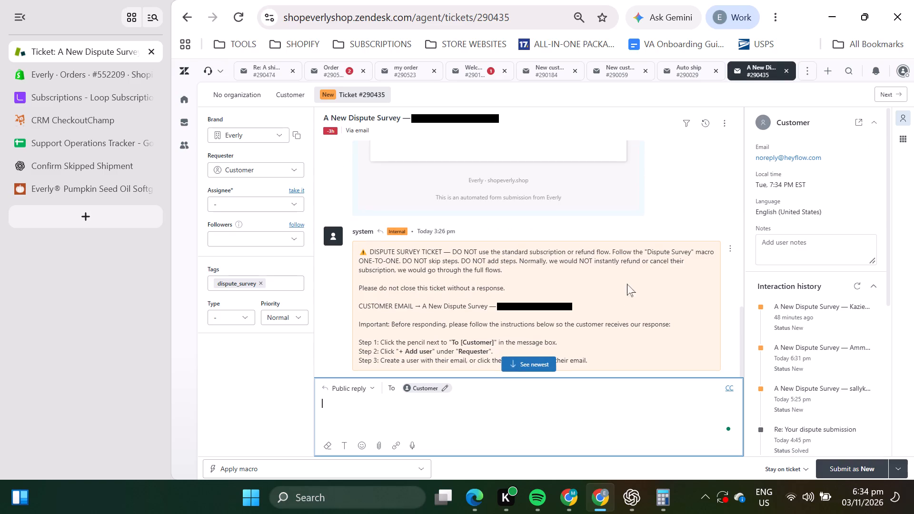
left_click_drag(572, 308, 500, 306)
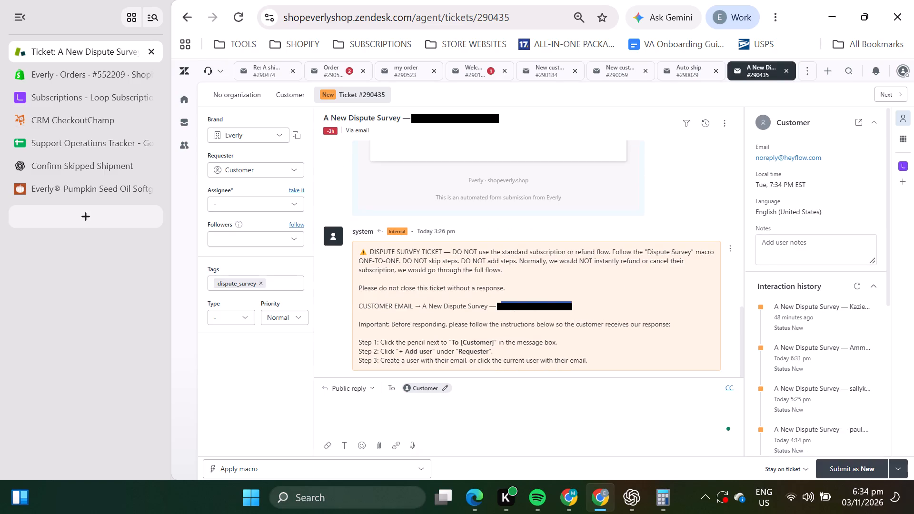
left_click_drag(500, 306, 498, 306)
right_click(499, 305)
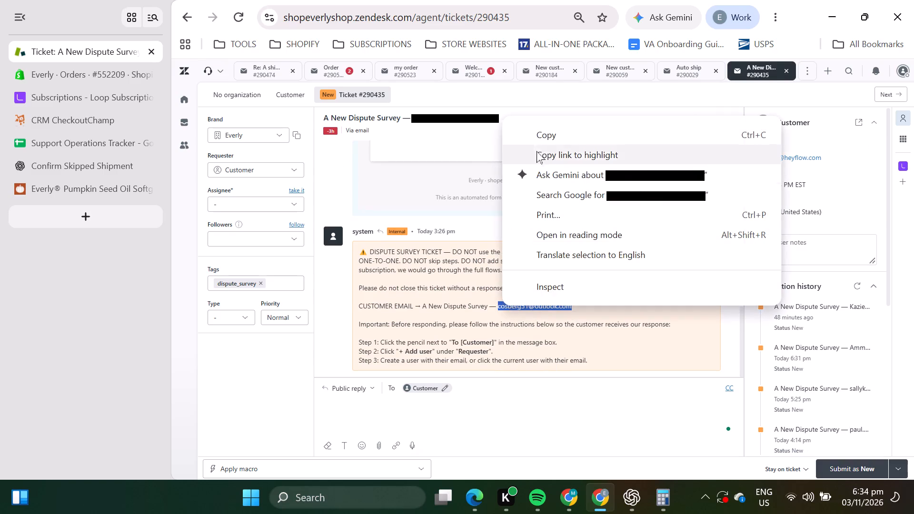
left_click(537, 141)
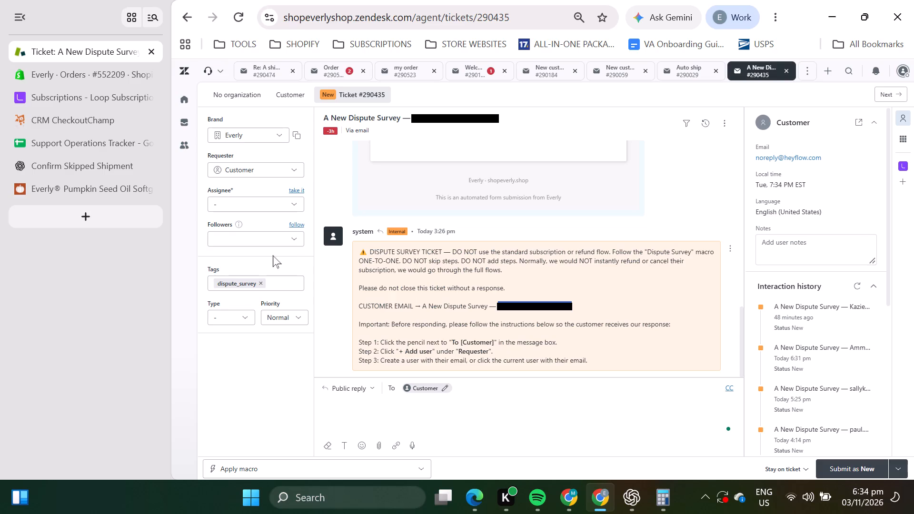
left_click(239, 162)
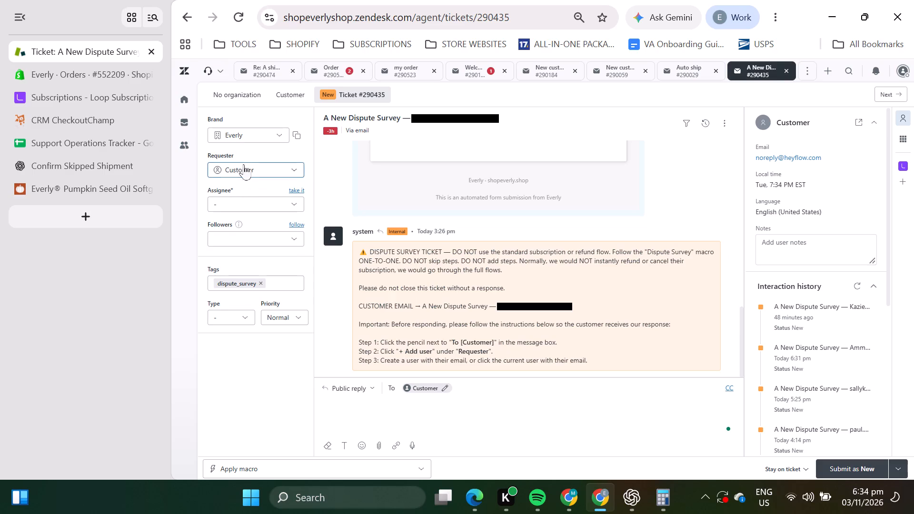
right_click(246, 170)
left_click(307, 314)
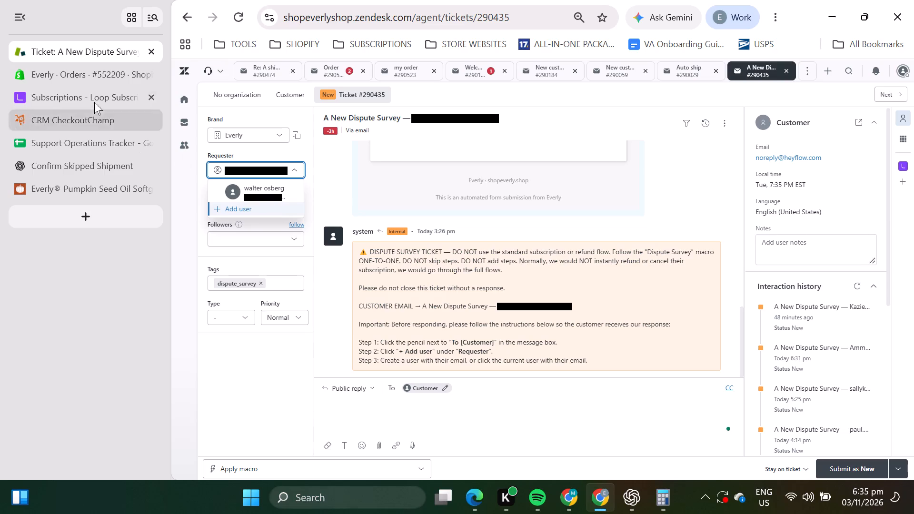
left_click(76, 76)
left_click(241, 102)
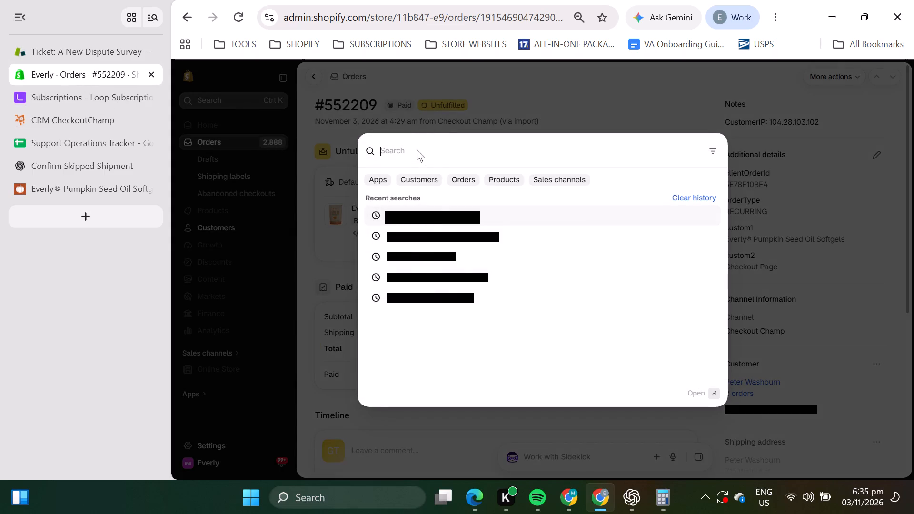
left_click(417, 149)
right_click(415, 148)
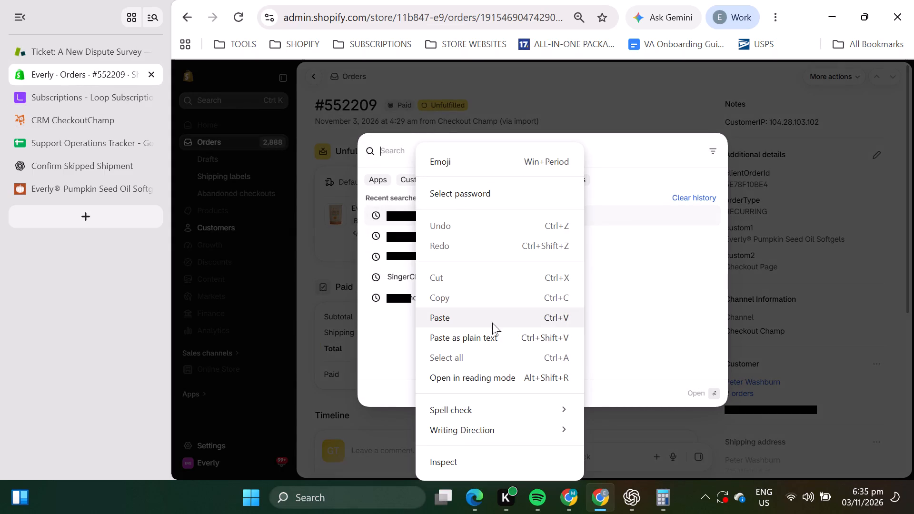
left_click(477, 321)
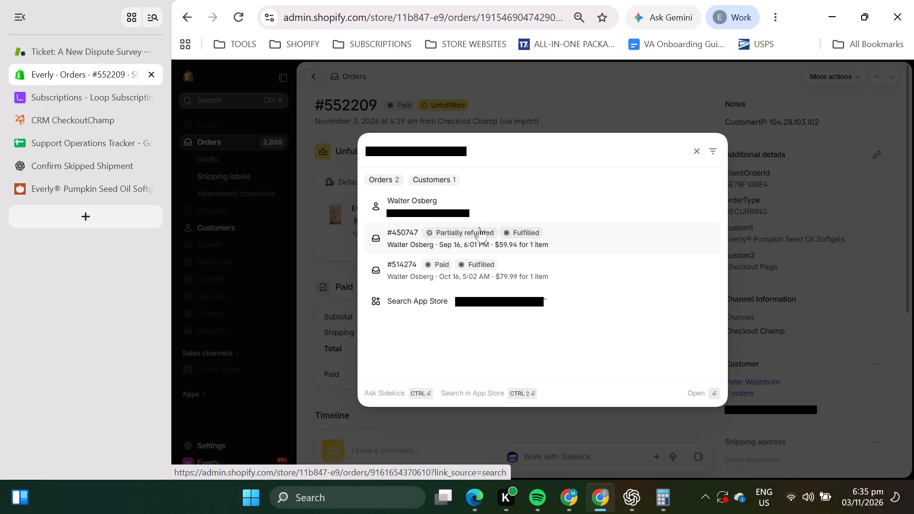
left_click(475, 271)
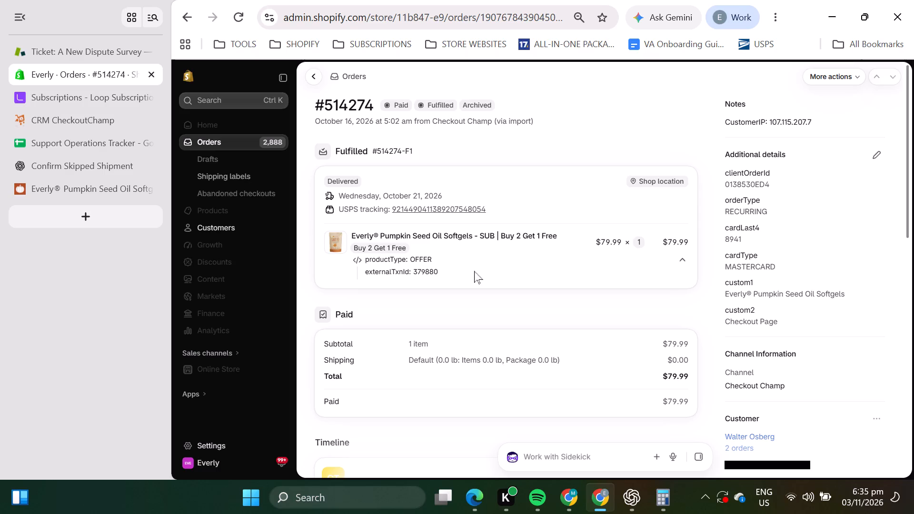
left_click(229, 96)
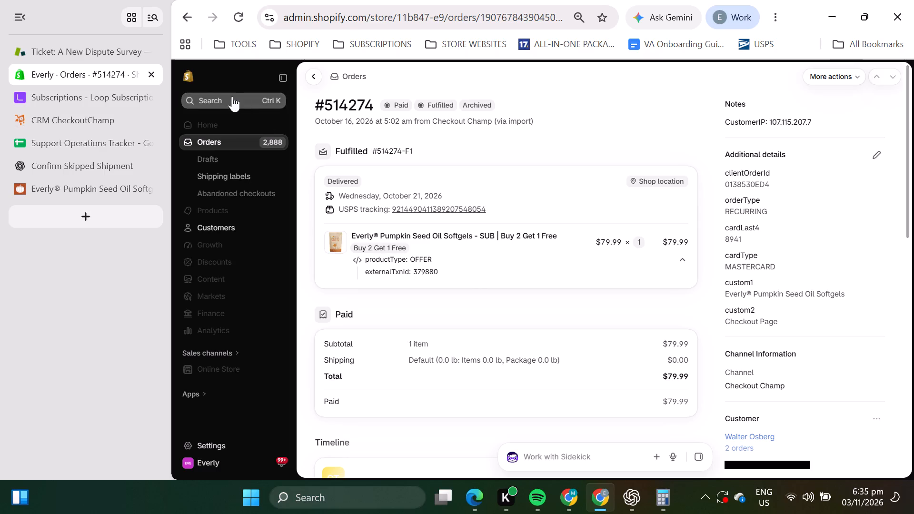
left_click(400, 147)
right_click(400, 147)
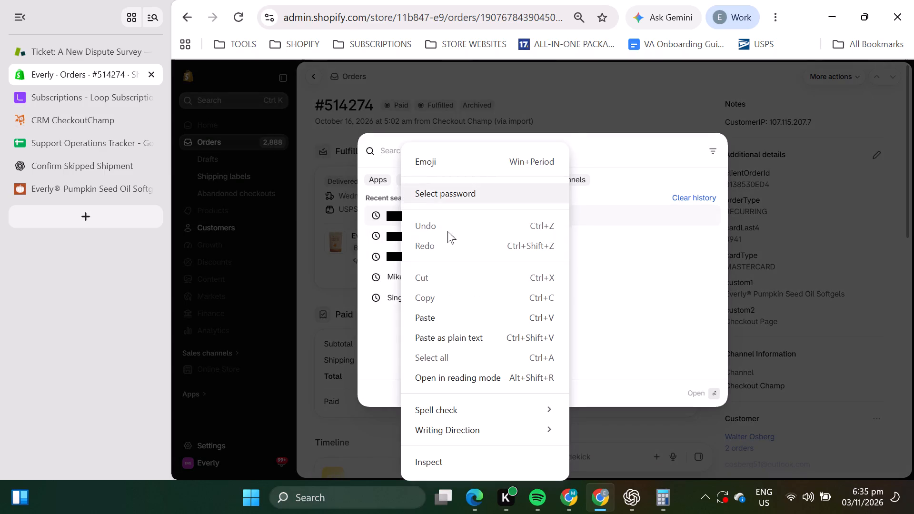
left_click(462, 315)
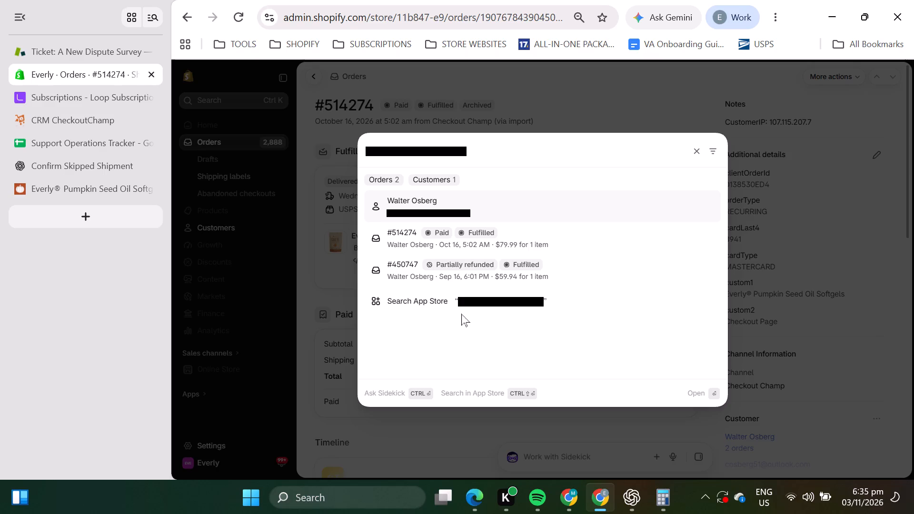
left_click(422, 246)
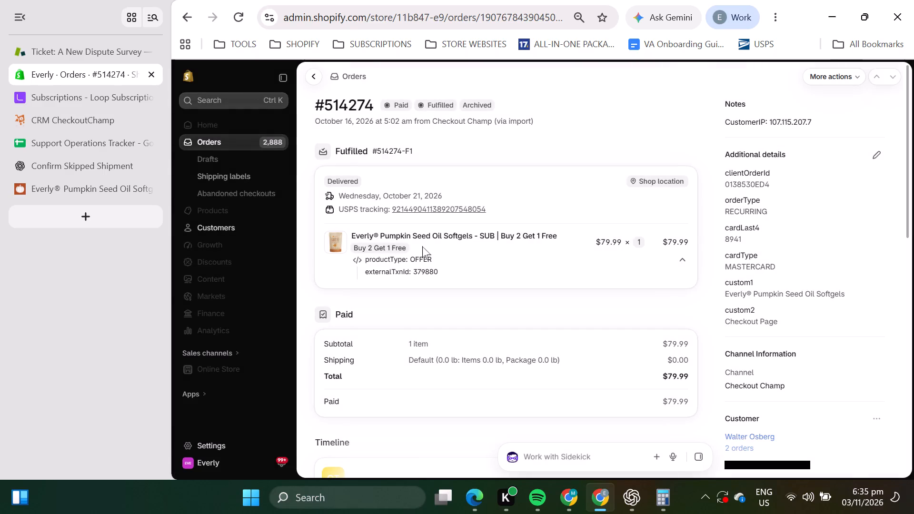
left_click(62, 49)
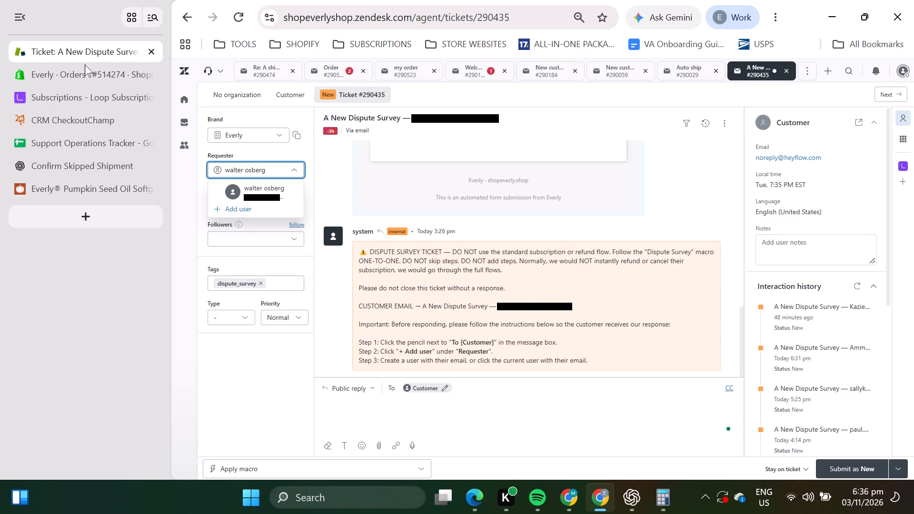
left_click(89, 69)
left_click(84, 56)
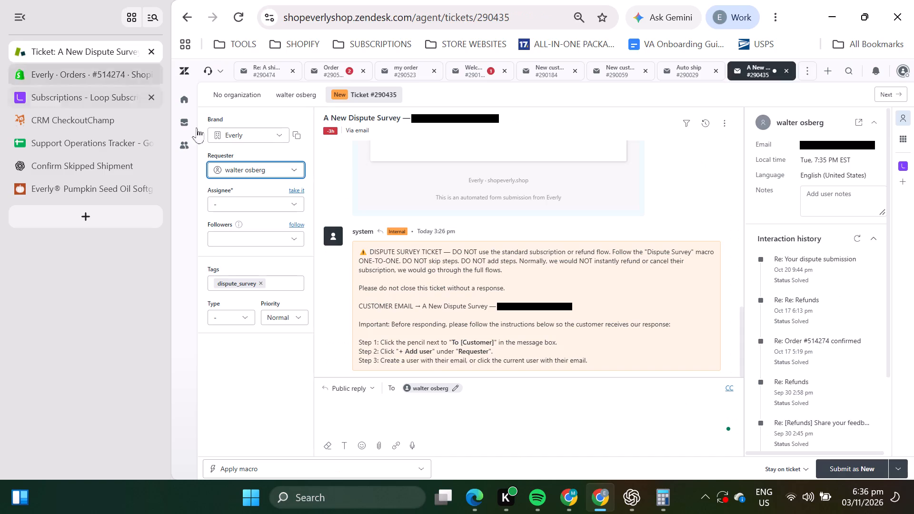
left_click(421, 463)
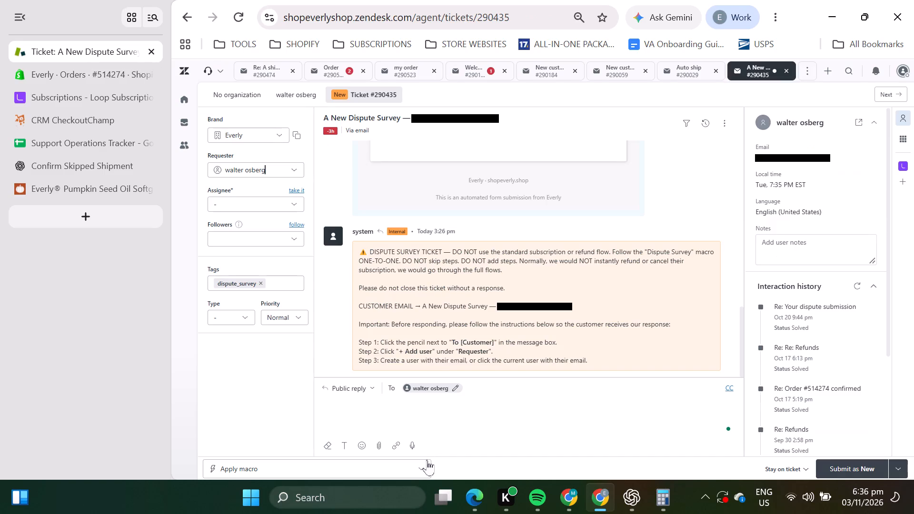
type("pumpk")
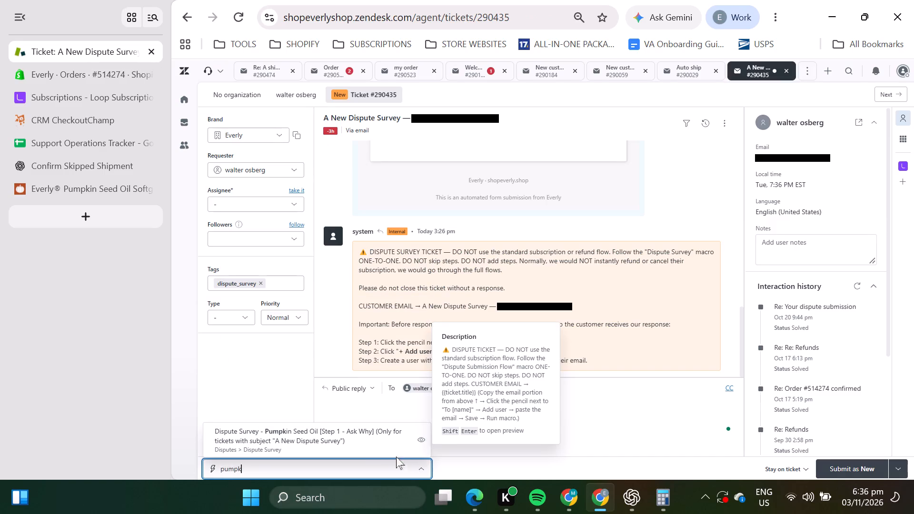
left_click(349, 437)
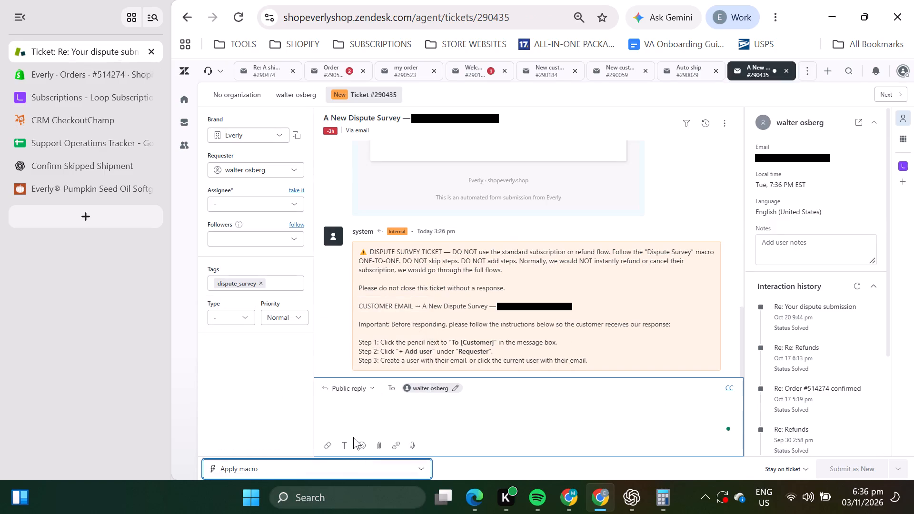
Personalise the reply by adding the customer's first name after "Hi" in the greeting.
scroll(354, 326, "up", 4)
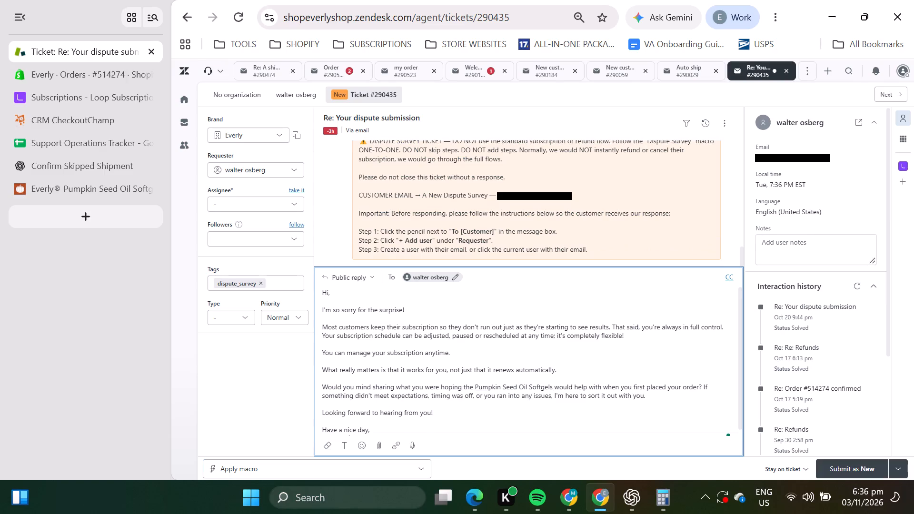
left_click(356, 296)
key("Left")
key("space")
type("Walter")
Assign ticket #290435 to yourself and submit it with the status Solved.
double_click(297, 190)
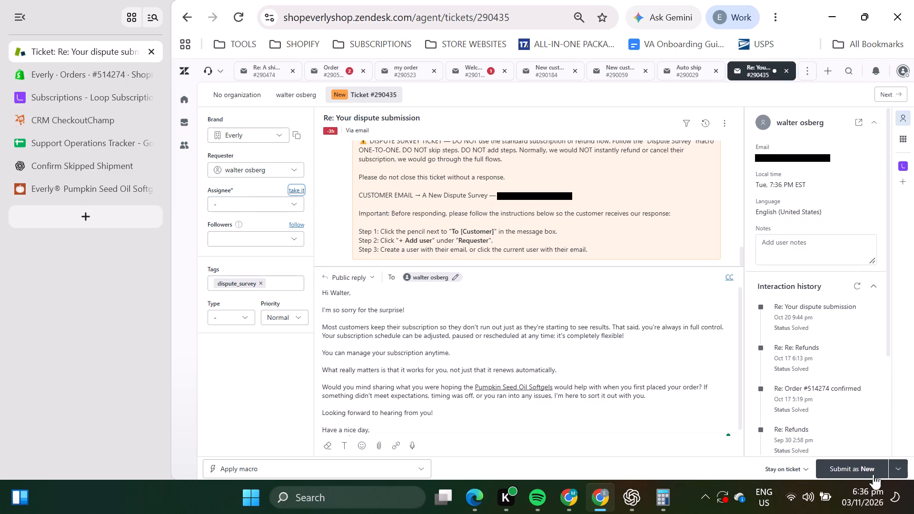
left_click(891, 475)
left_click(872, 456)
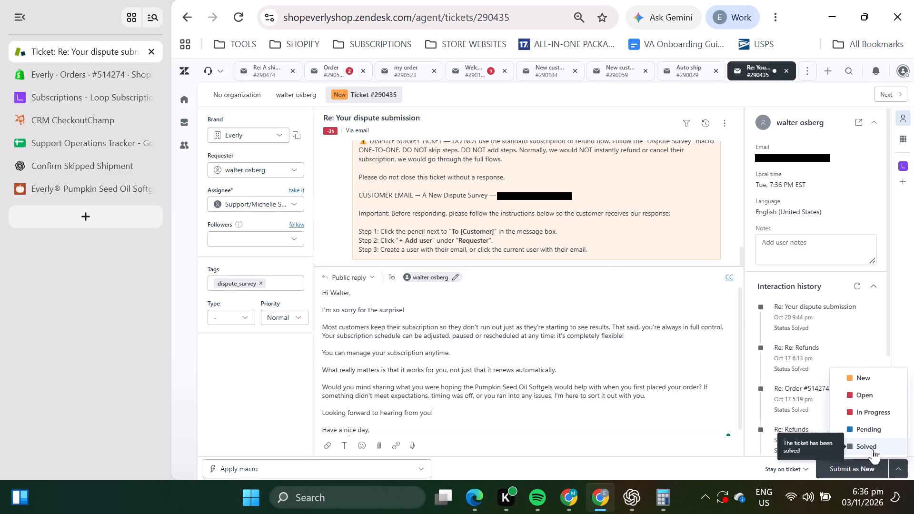
left_click(872, 448)
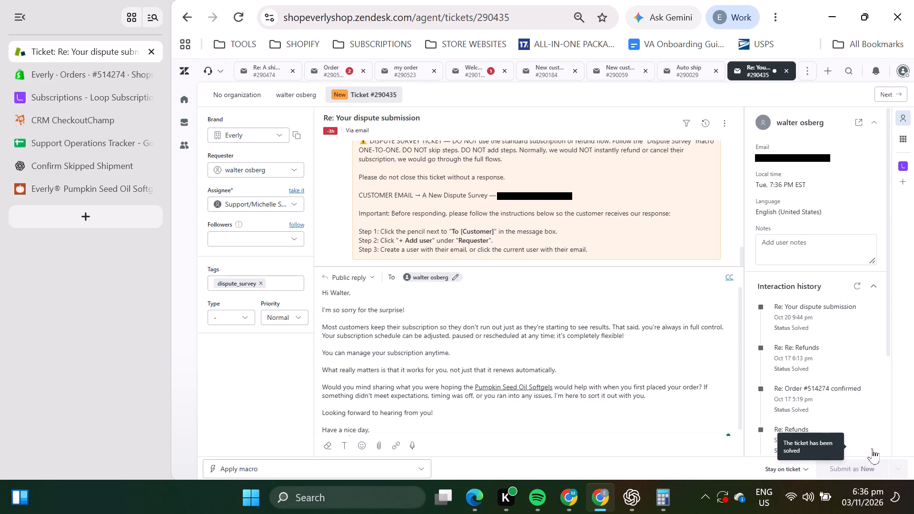